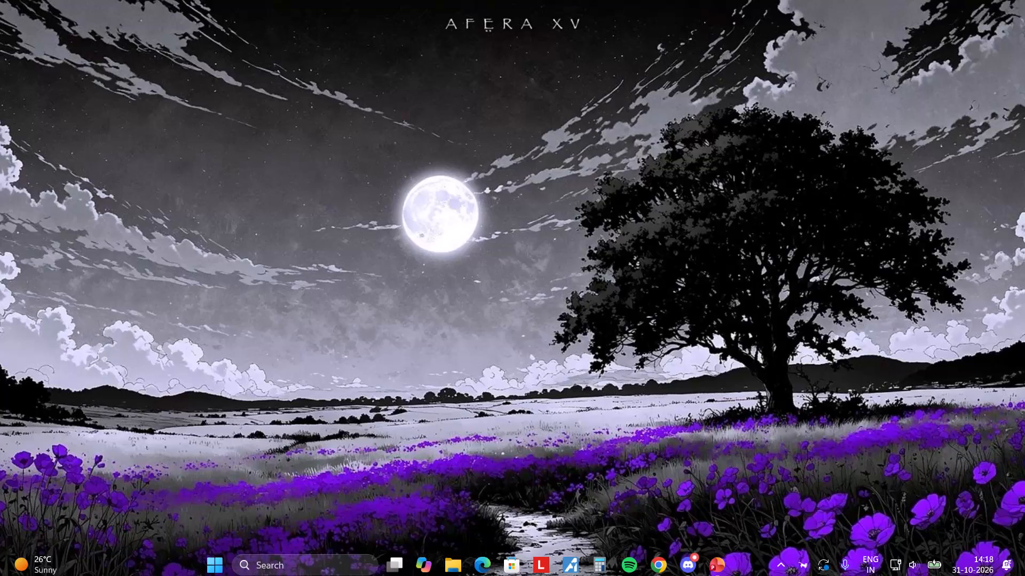
Show the hidden background-app icons in the system tray.
left_click(776, 557)
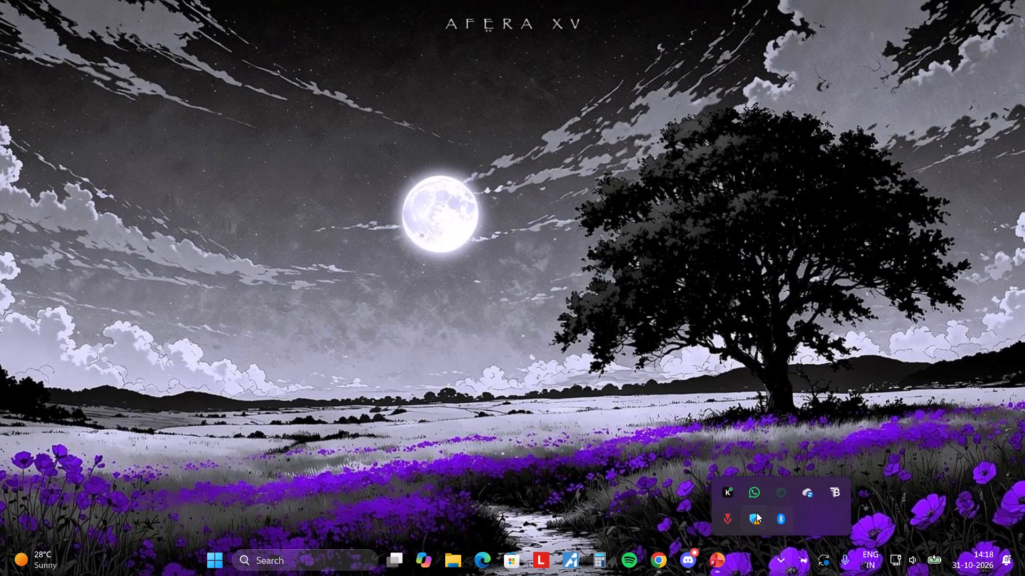
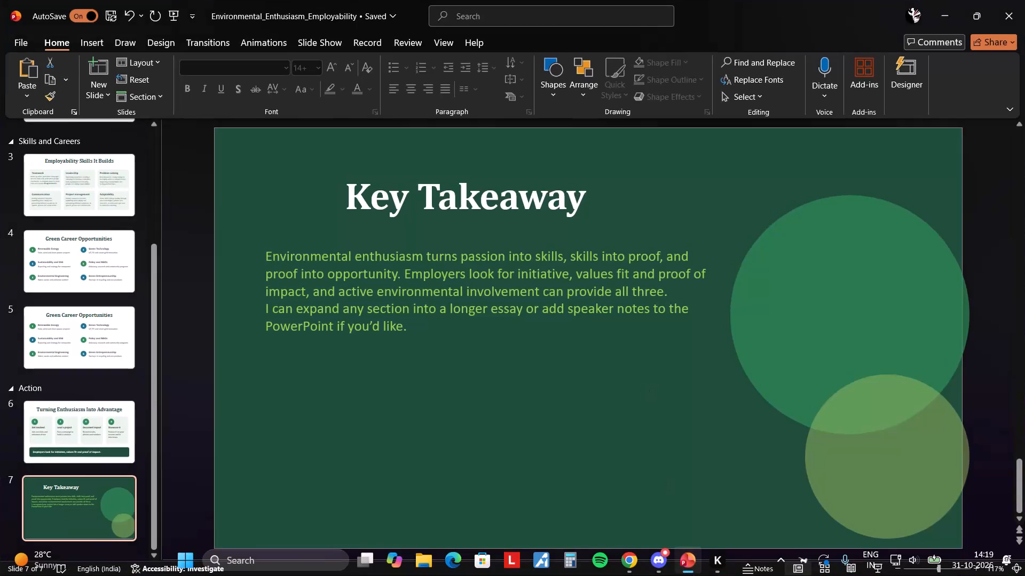
Switch to the Canva presentation in Chrome and open page 6, "The Earth Doesn't Need More Trash".
left_click(629, 553)
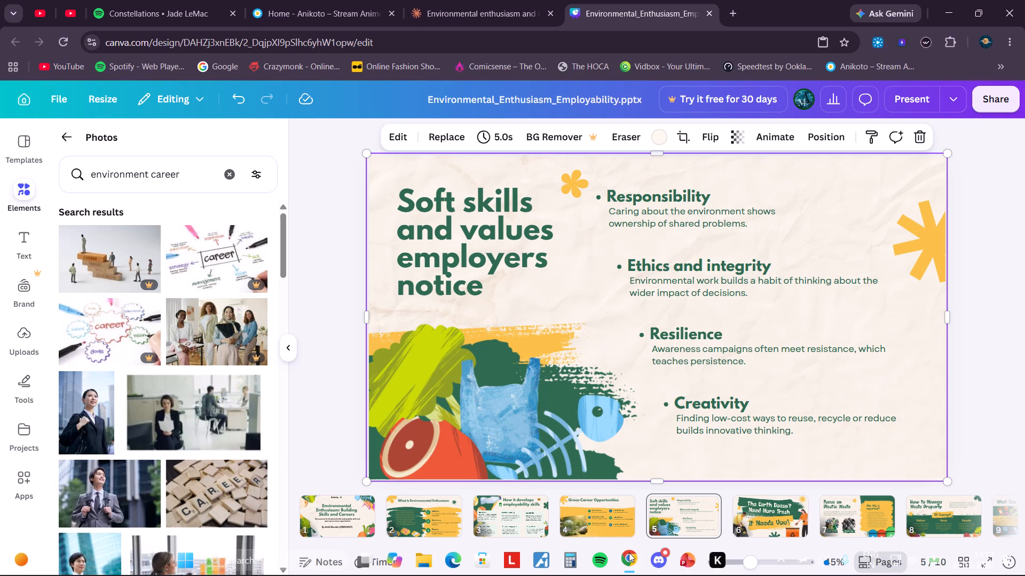
left_click(758, 521)
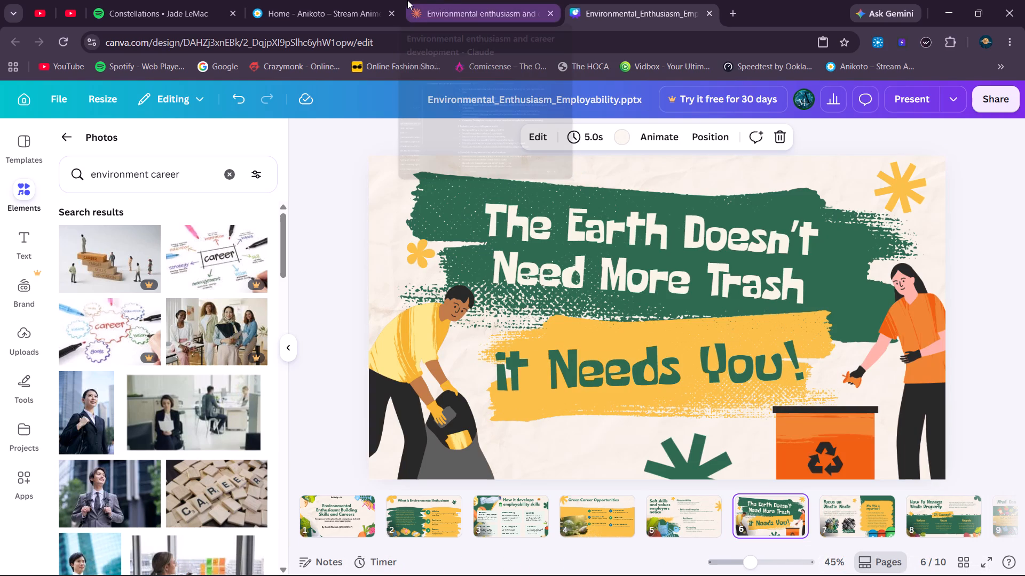
Start playback of "Constellations" in the Spotify web player.
left_click(186, 0)
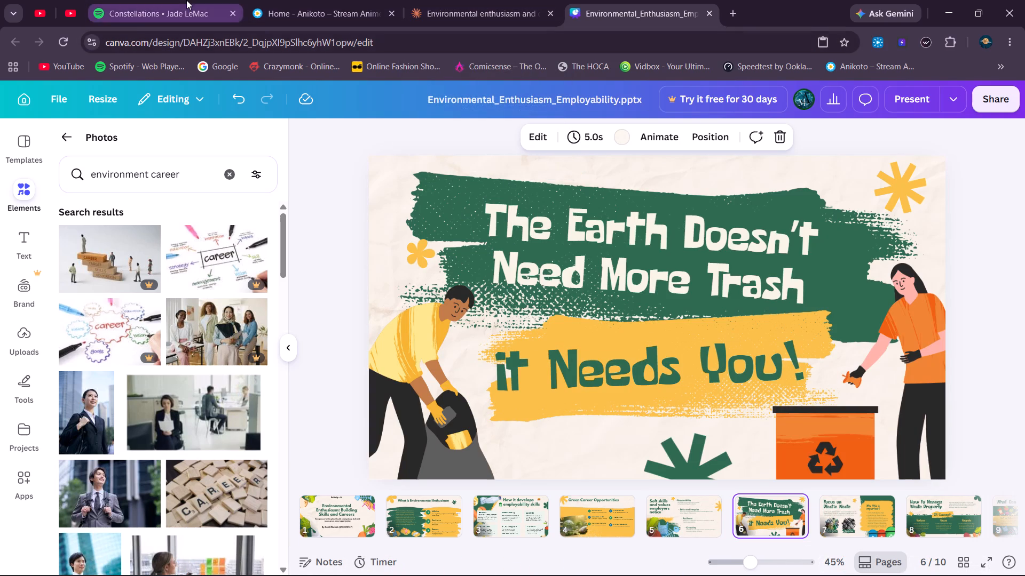
left_click(518, 535)
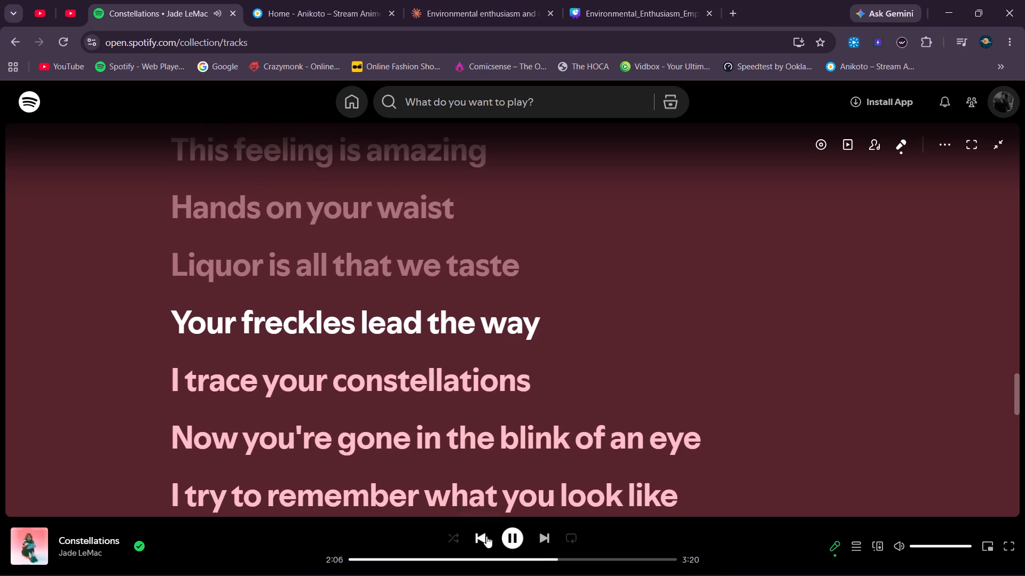
Return to the Canva design and shrink the floating Spotify player to a compact strip placed over the browser's header, clear of the slide.
left_click(599, 0)
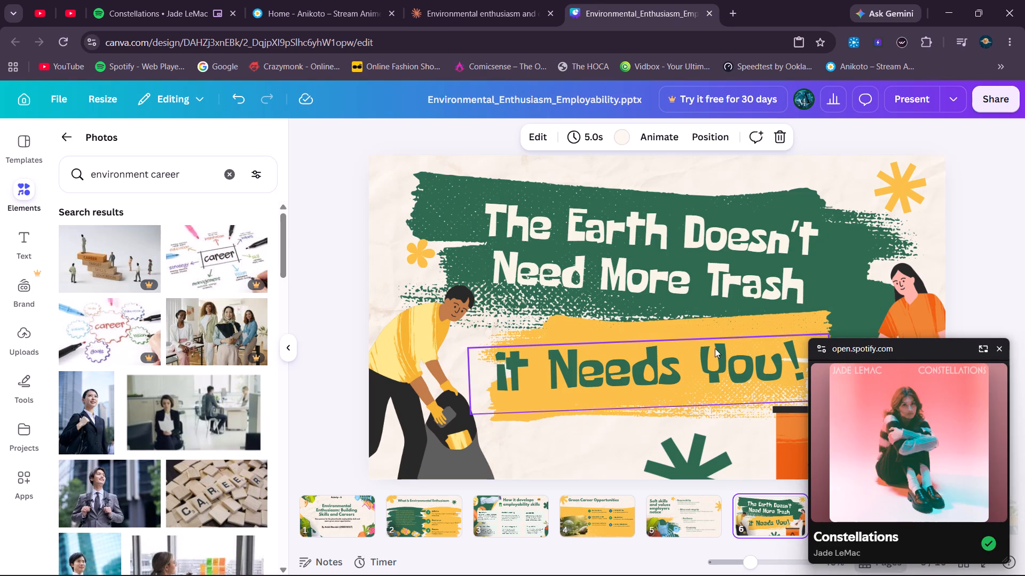
left_click_drag(927, 339, 935, 389)
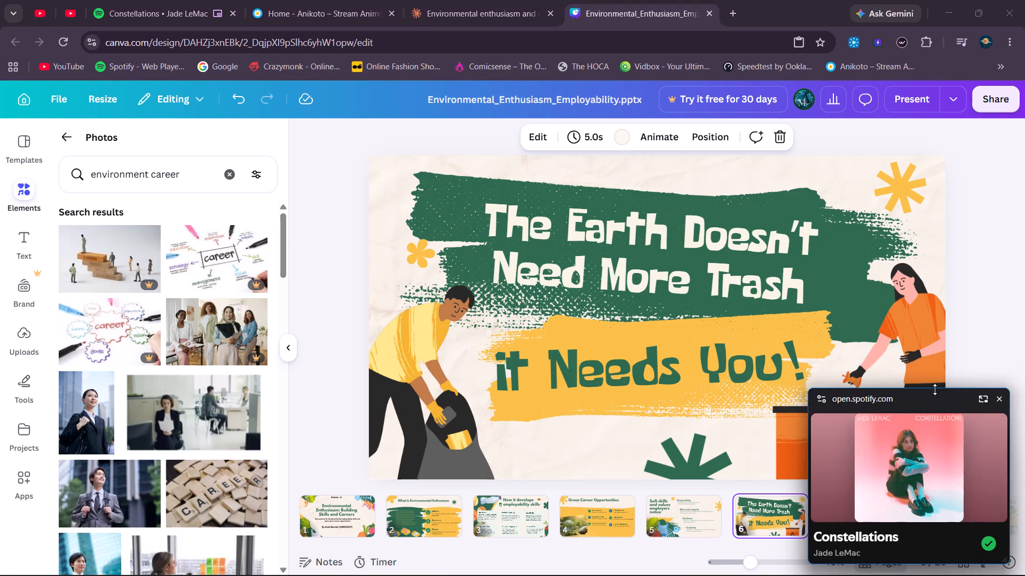
left_click_drag(935, 389, 943, 459)
left_click_drag(943, 459, 937, 449)
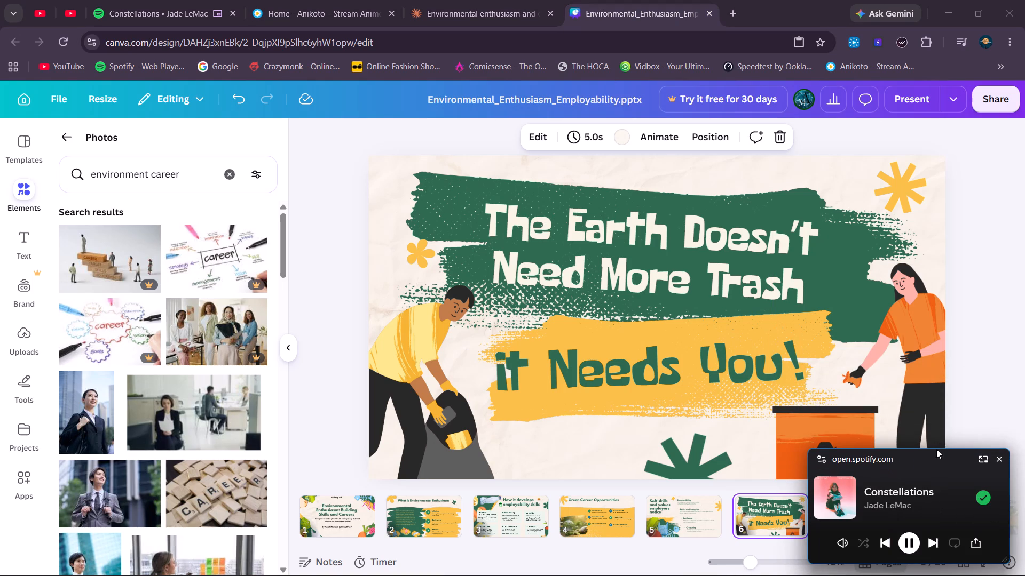
left_click_drag(927, 459, 750, 0)
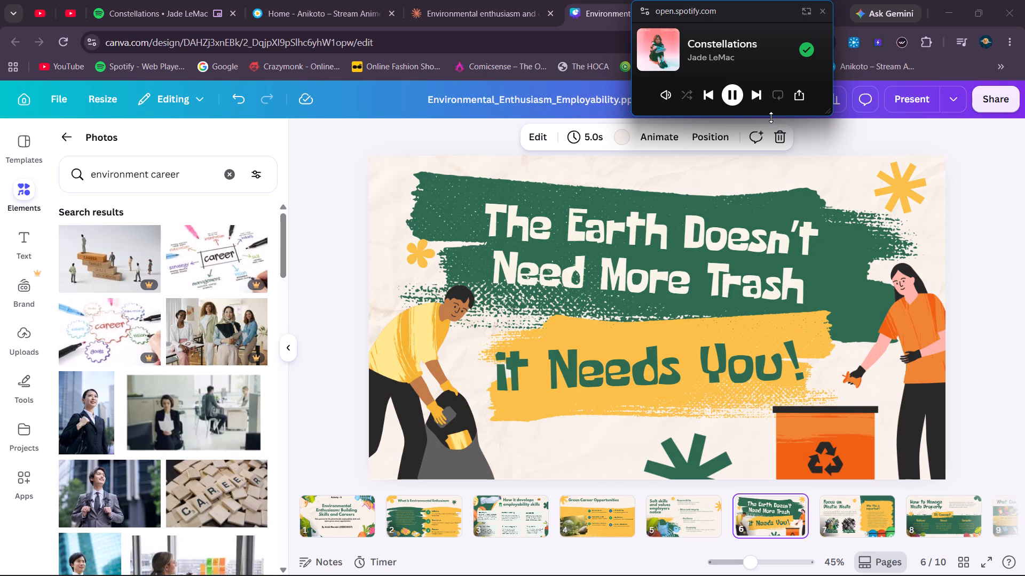
left_click_drag(771, 118, 771, 54)
left_click_drag(834, 26, 944, 29)
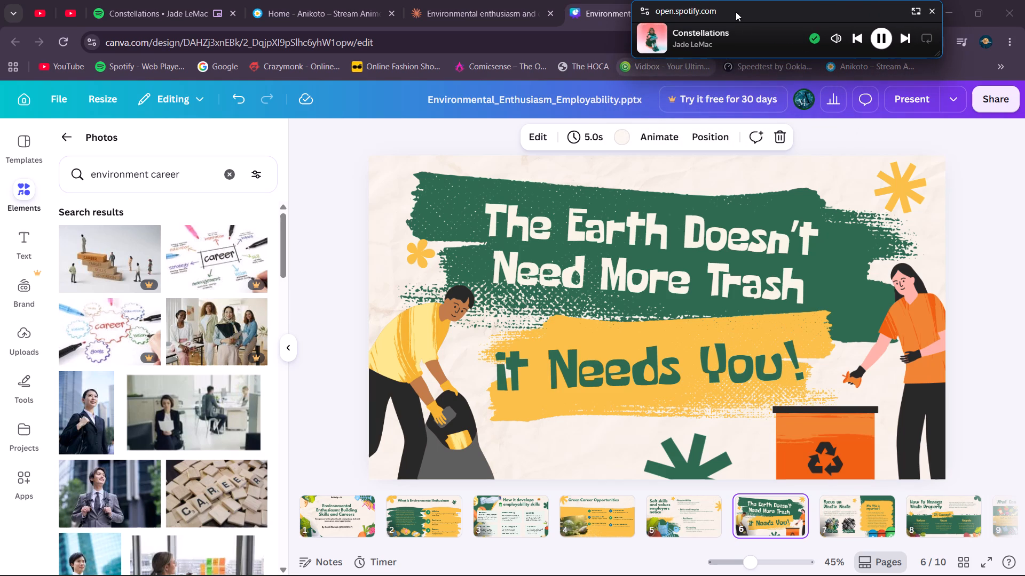
left_click_drag(737, 13, 787, 15)
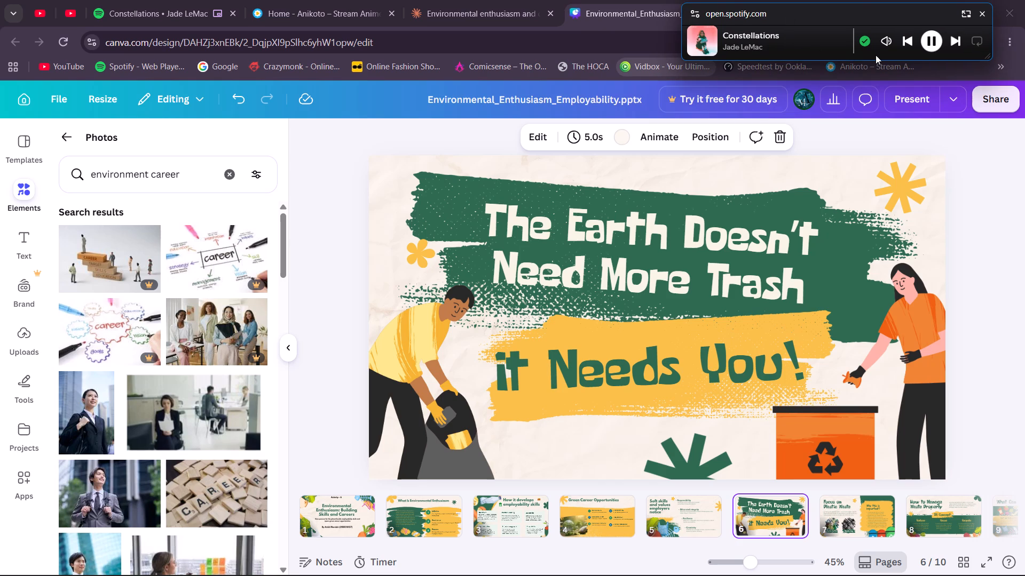
Restart the current song from the floating Spotify player.
left_click(909, 35)
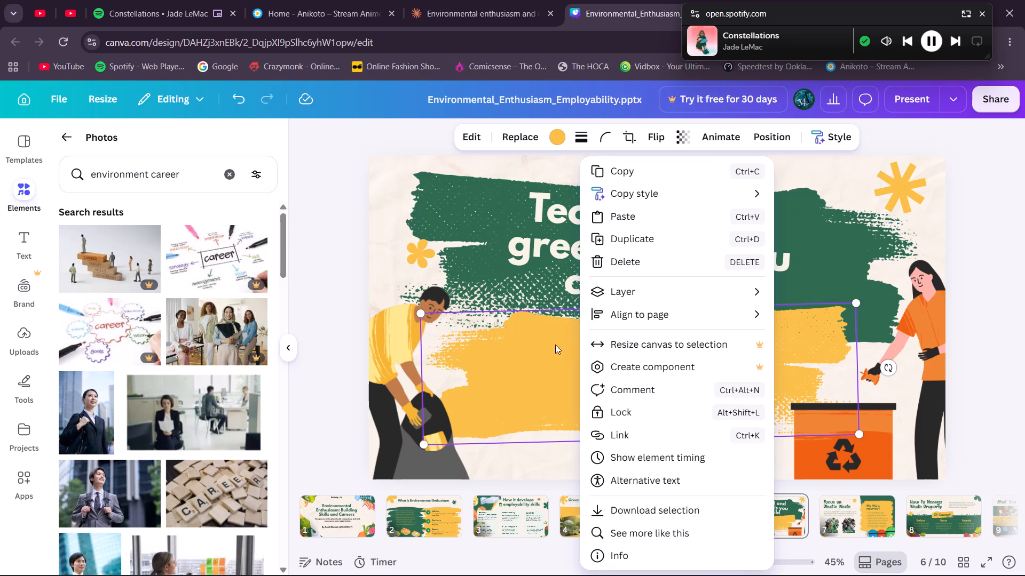
left_click(549, 343)
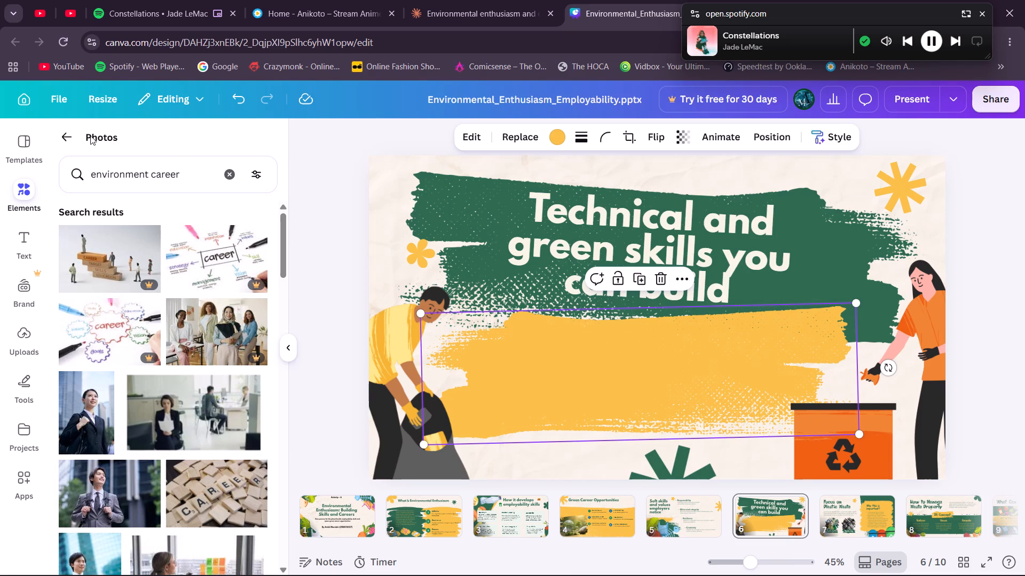
left_click(31, 250)
left_click(116, 199)
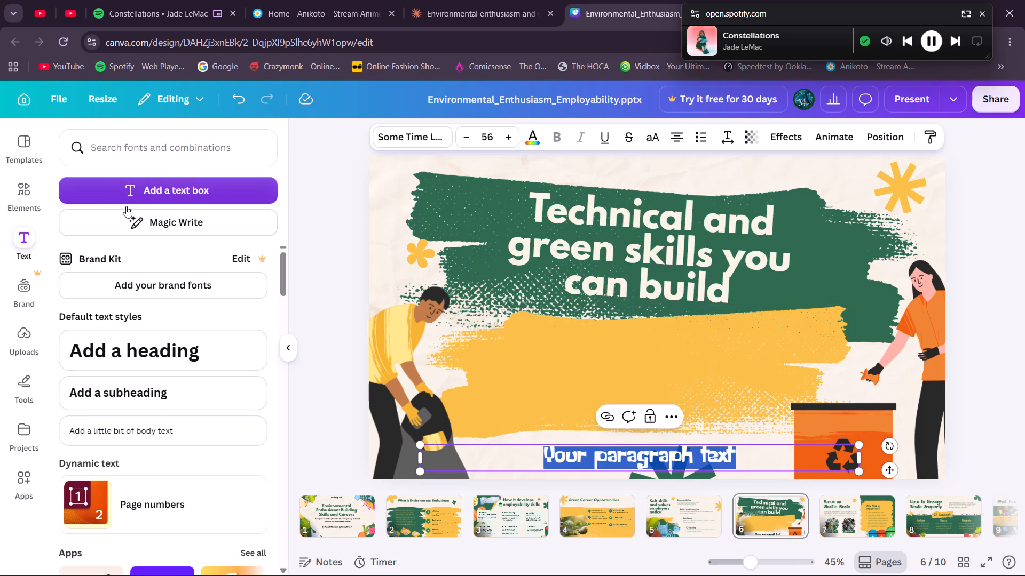
Format the new text box's placeholder text in League Spartan at font size 41.
double_click(572, 452)
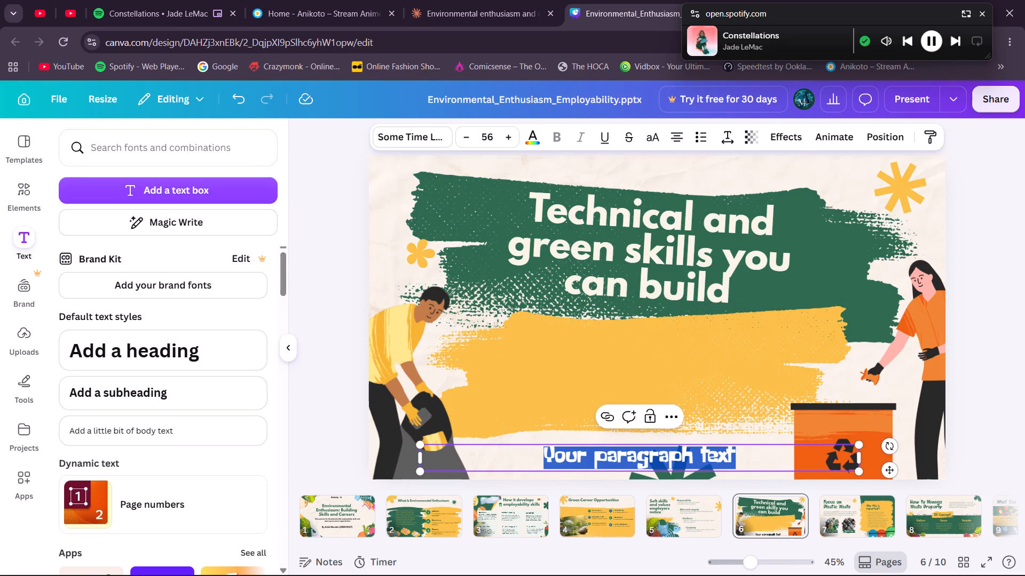
left_click(572, 452)
left_click(429, 138)
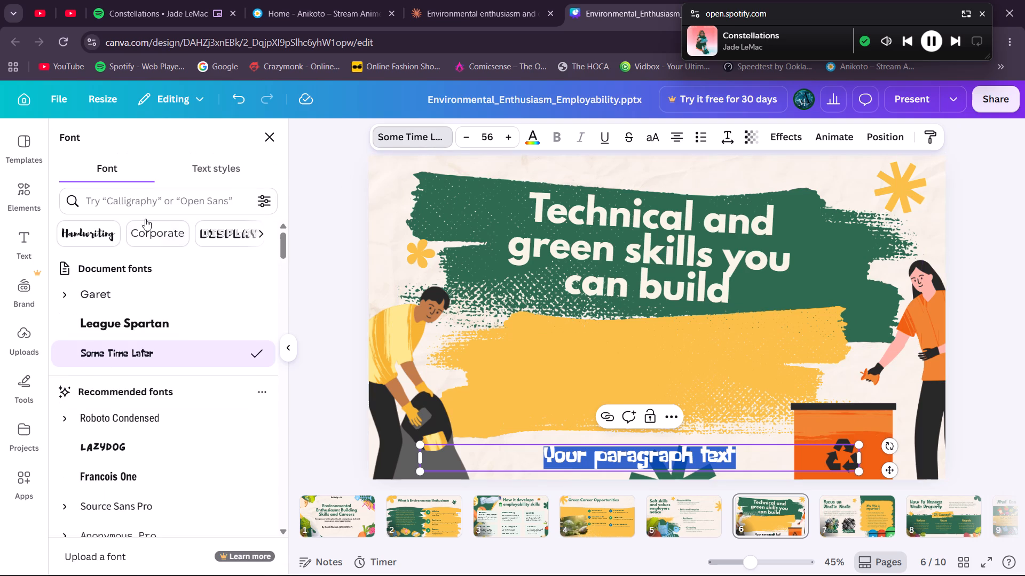
left_click(139, 316)
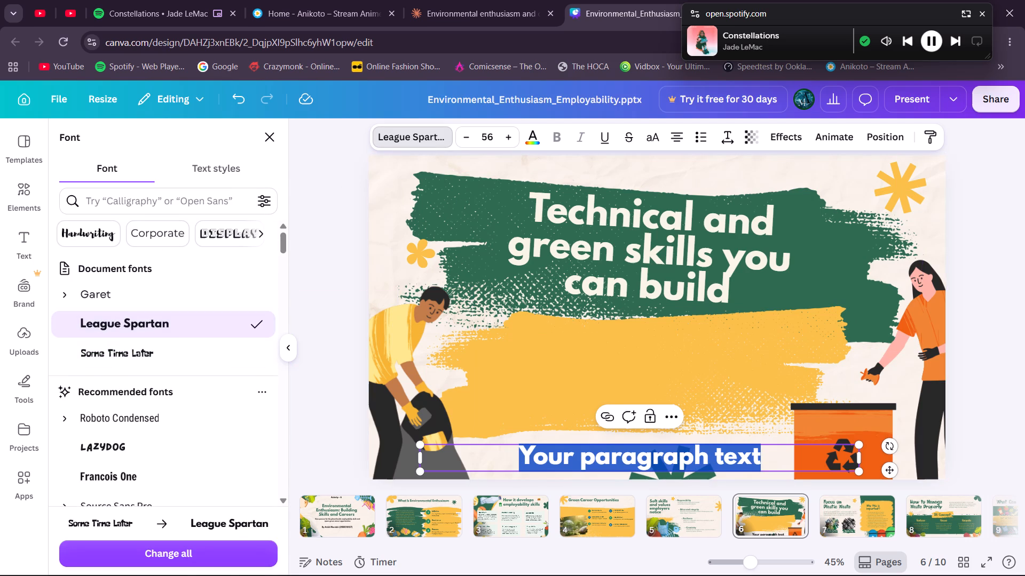
left_click(466, 131)
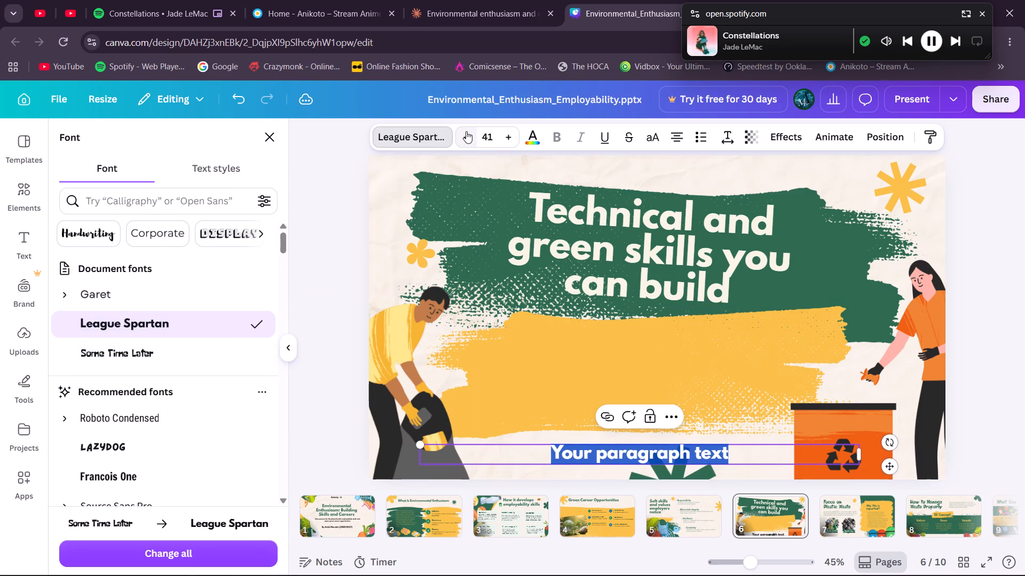
Replace the placeholder text with the four skill bullets copied from Claude.
key("ctrl+v")
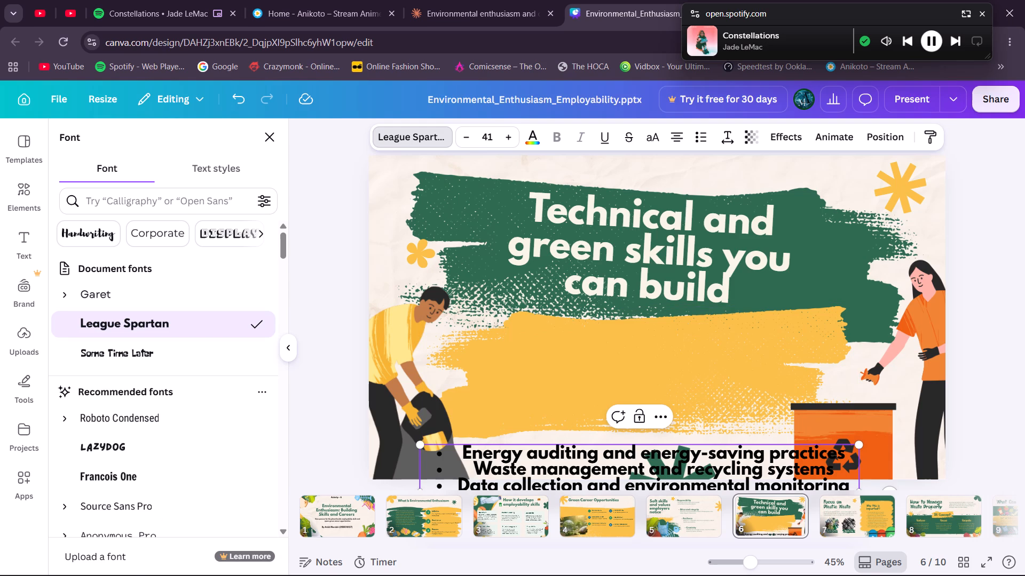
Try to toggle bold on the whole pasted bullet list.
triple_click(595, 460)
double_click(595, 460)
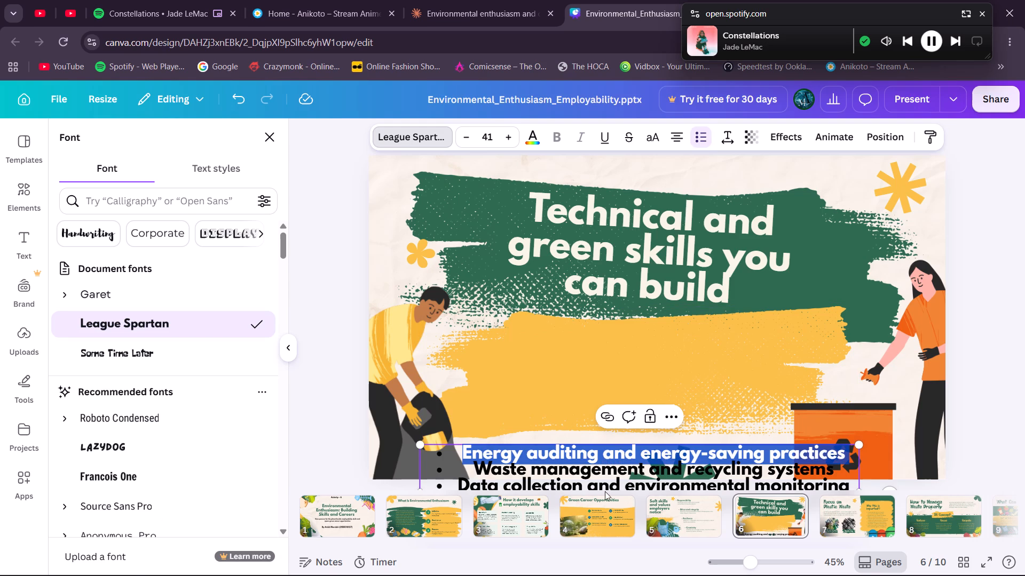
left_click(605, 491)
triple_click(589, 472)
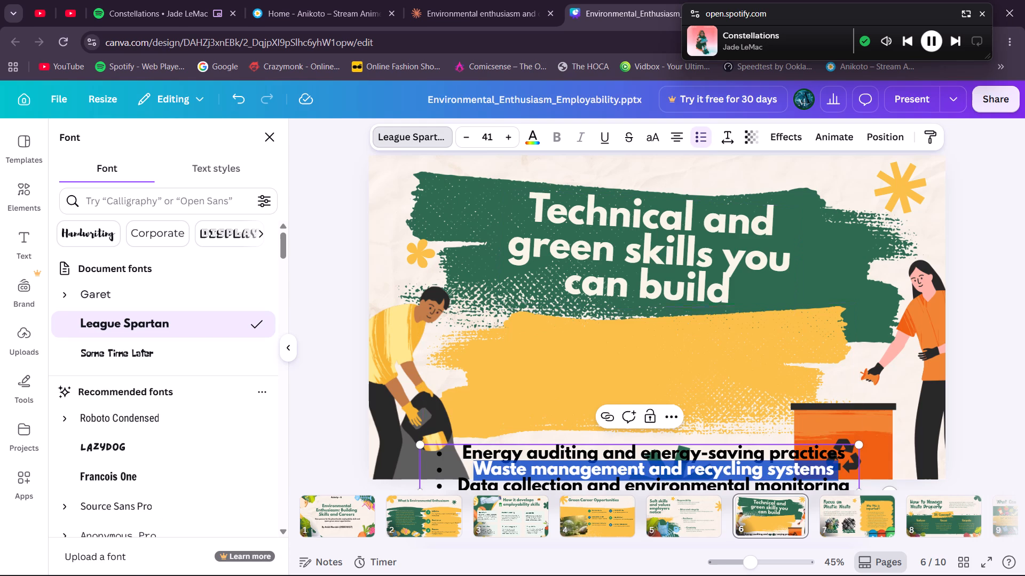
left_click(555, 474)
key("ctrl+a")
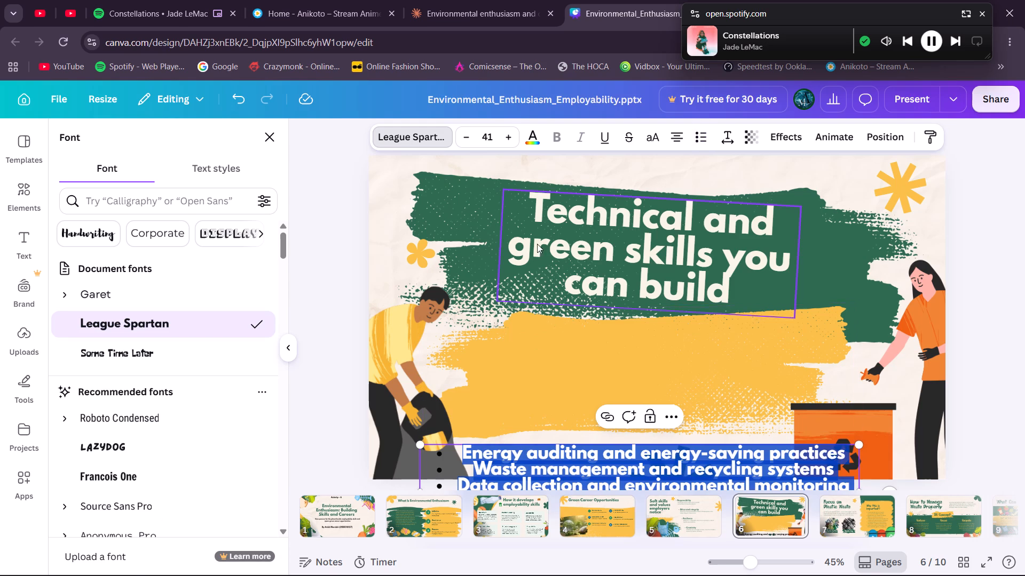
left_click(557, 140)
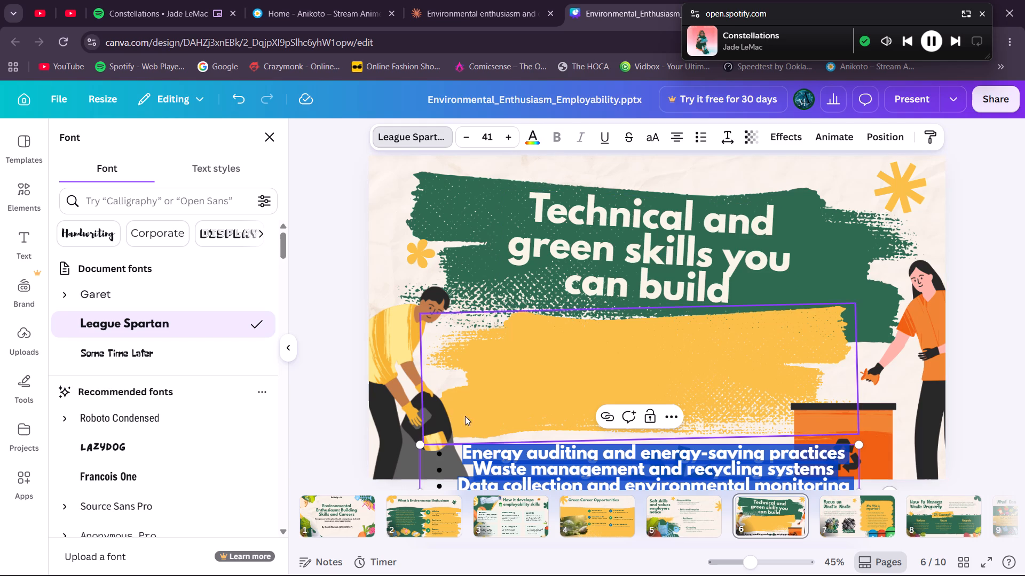
Move the bullet list onto the yellow brush stroke, scale it down to font size 29.2 and centre it there.
left_click(424, 445)
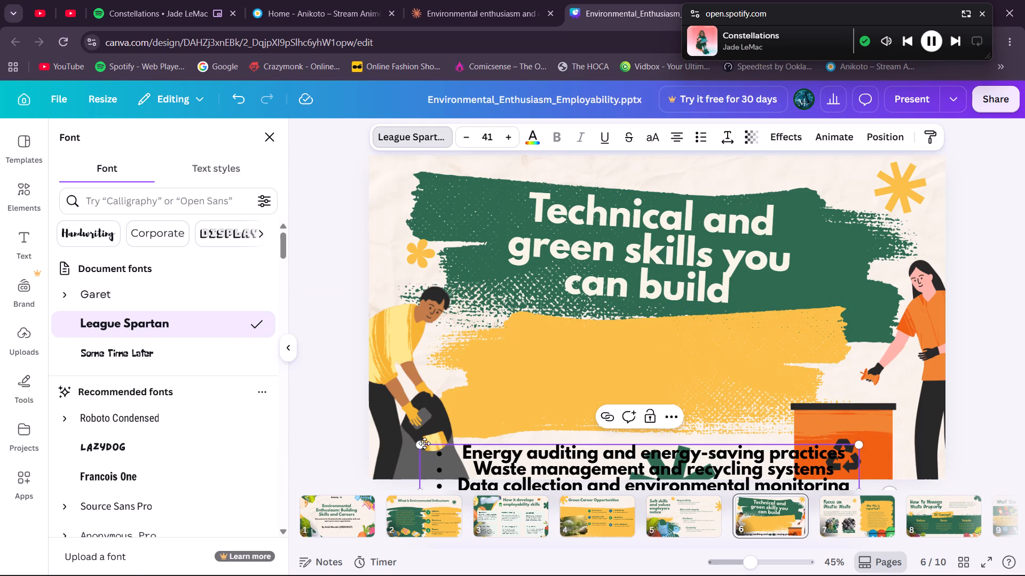
left_click_drag(424, 443, 425, 319)
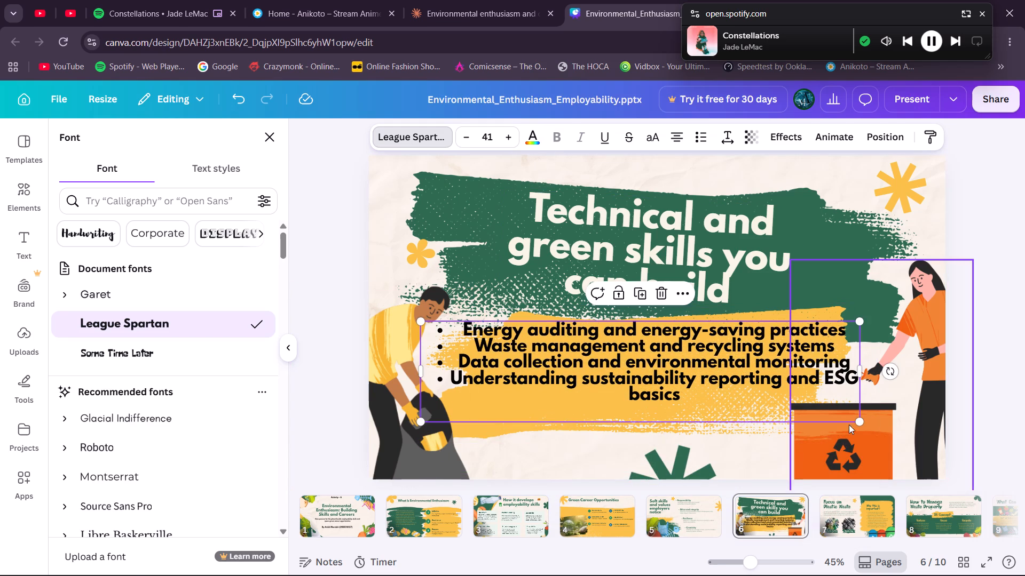
left_click_drag(859, 419, 740, 358)
left_click_drag(570, 335, 604, 346)
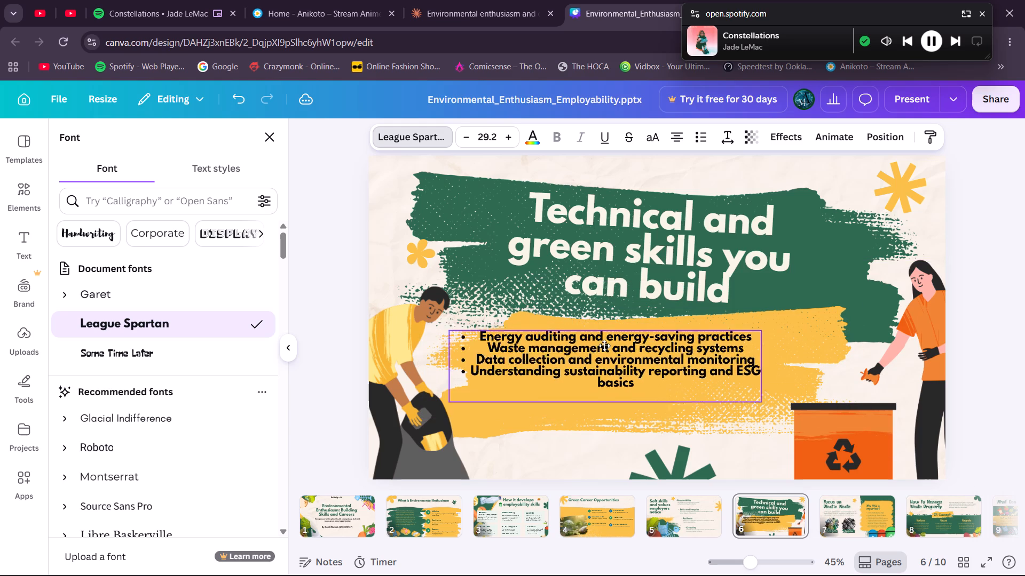
left_click_drag(604, 346, 635, 350)
left_click(572, 437)
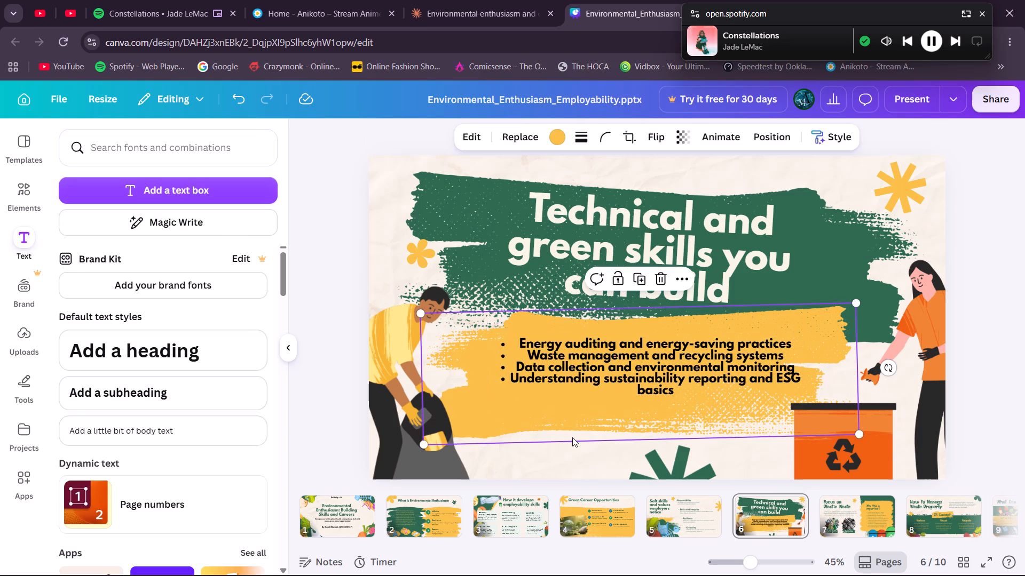
left_click_drag(579, 369, 567, 369)
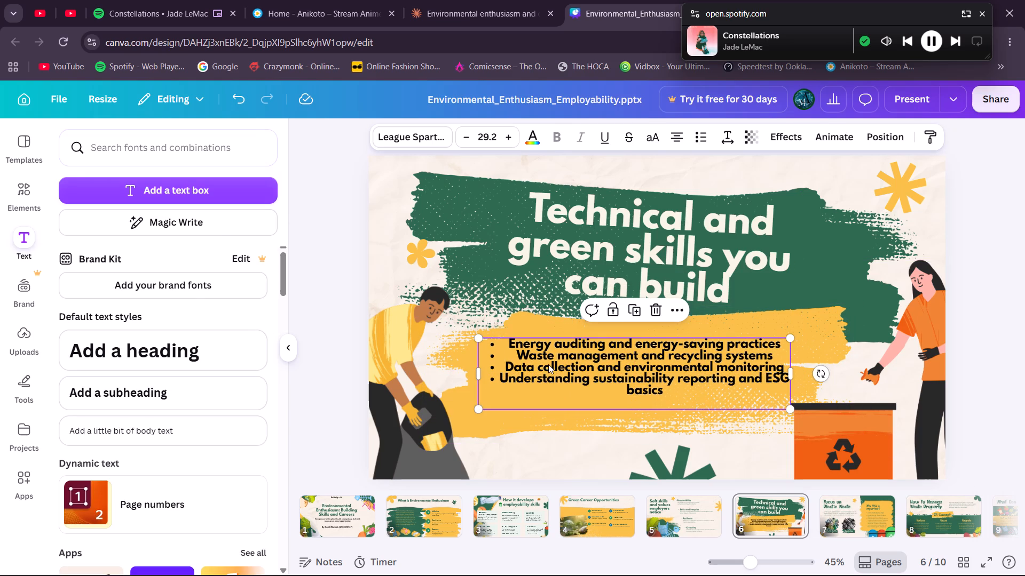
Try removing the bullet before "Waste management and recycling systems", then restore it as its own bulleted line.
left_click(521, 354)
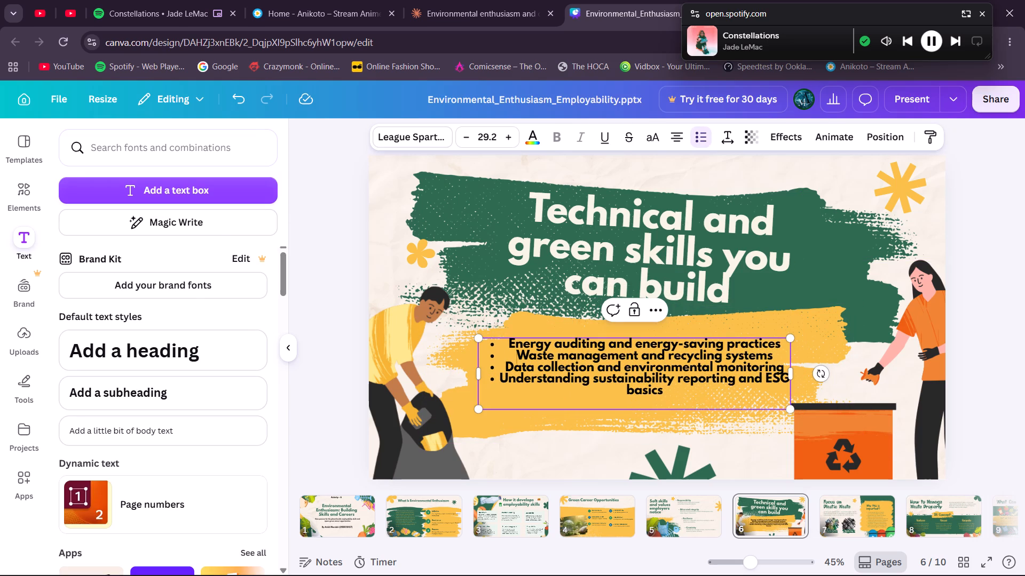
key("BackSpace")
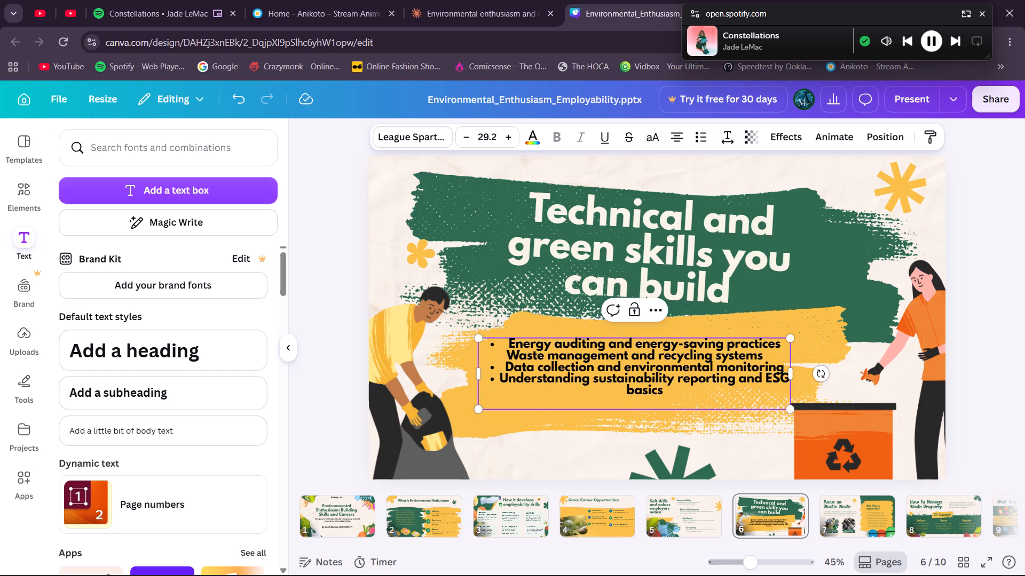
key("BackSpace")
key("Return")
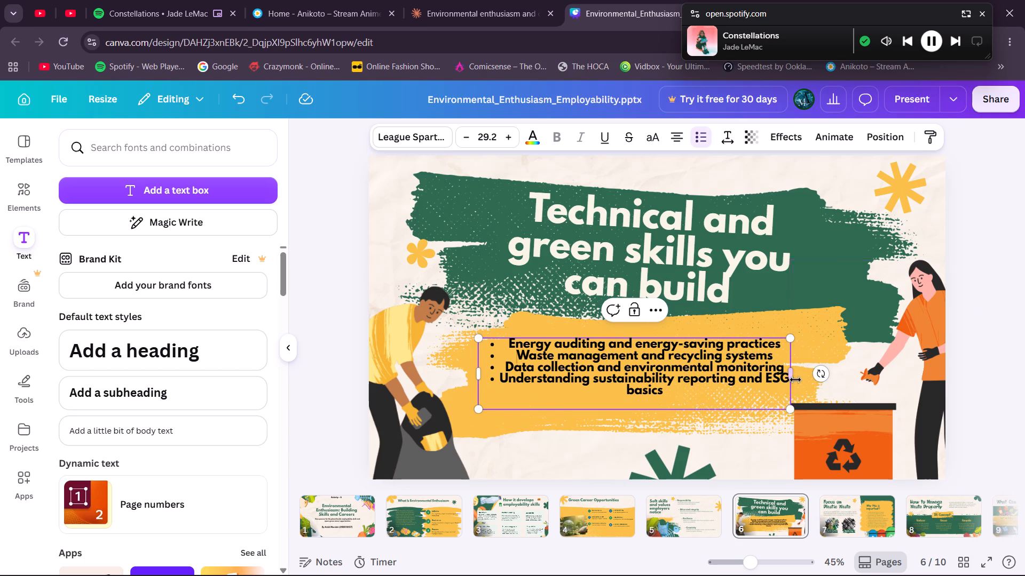
Widen the bullet text box to about 1,221 so the ESG basics bullet fits on one line.
left_click_drag(792, 372, 846, 378)
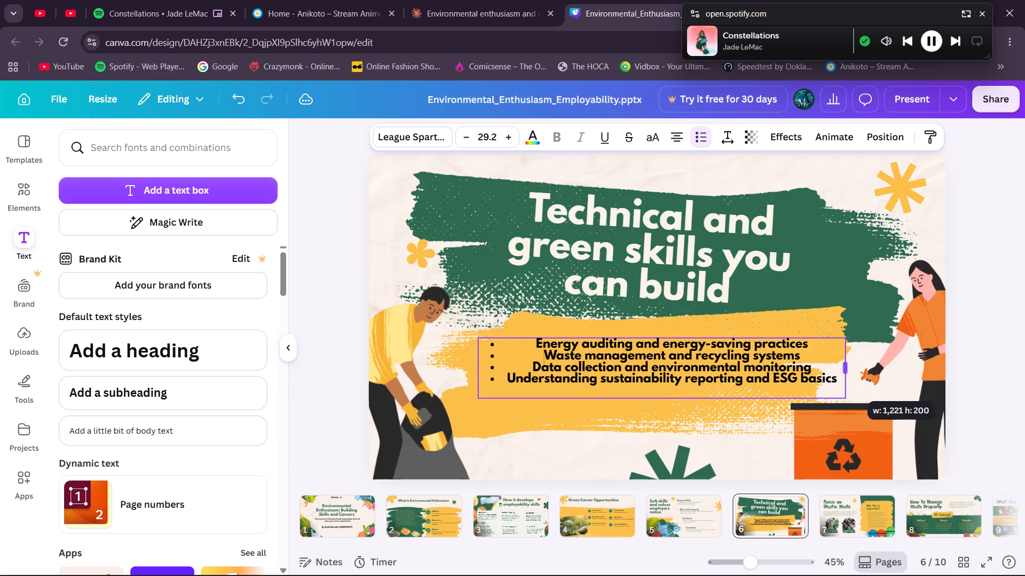
Left-align all four bullets in the list.
double_click(738, 368)
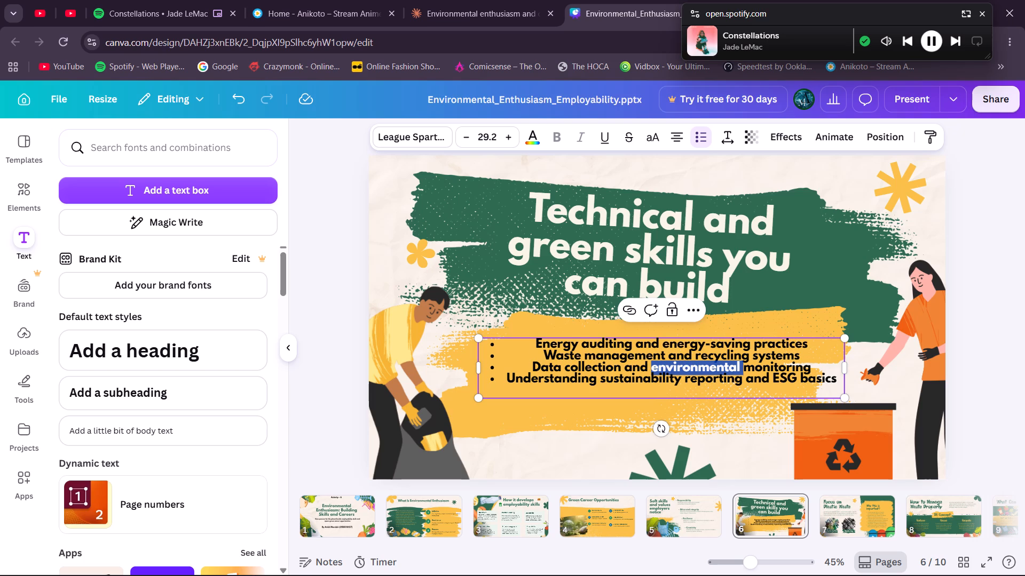
key("ctrl+a")
left_click(675, 145)
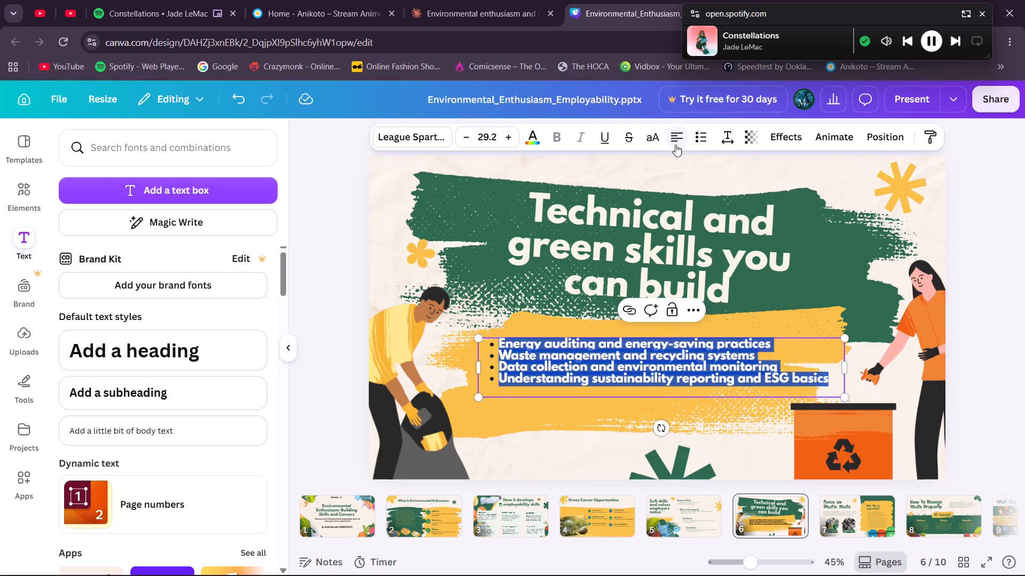
left_click(575, 445)
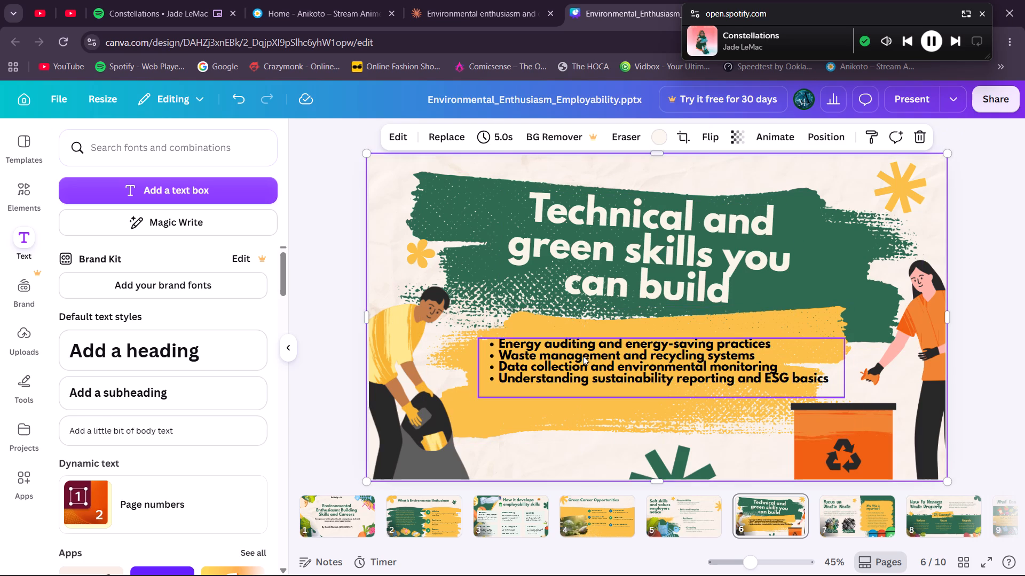
Increase the line spacing of the whole bullet list to 1.28.
triple_click(583, 355)
left_click(583, 355)
left_click(585, 372)
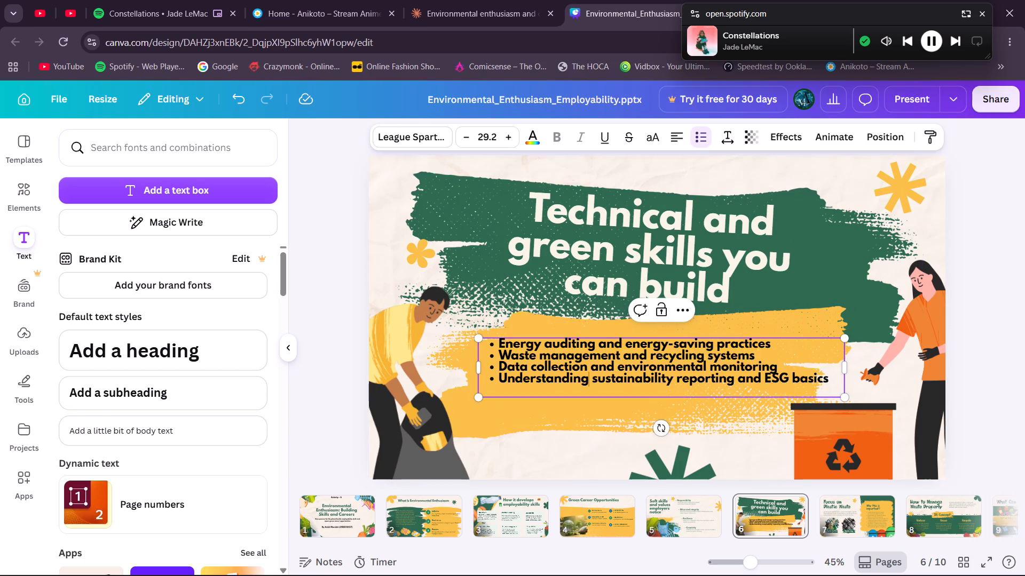
key("ctrl+a")
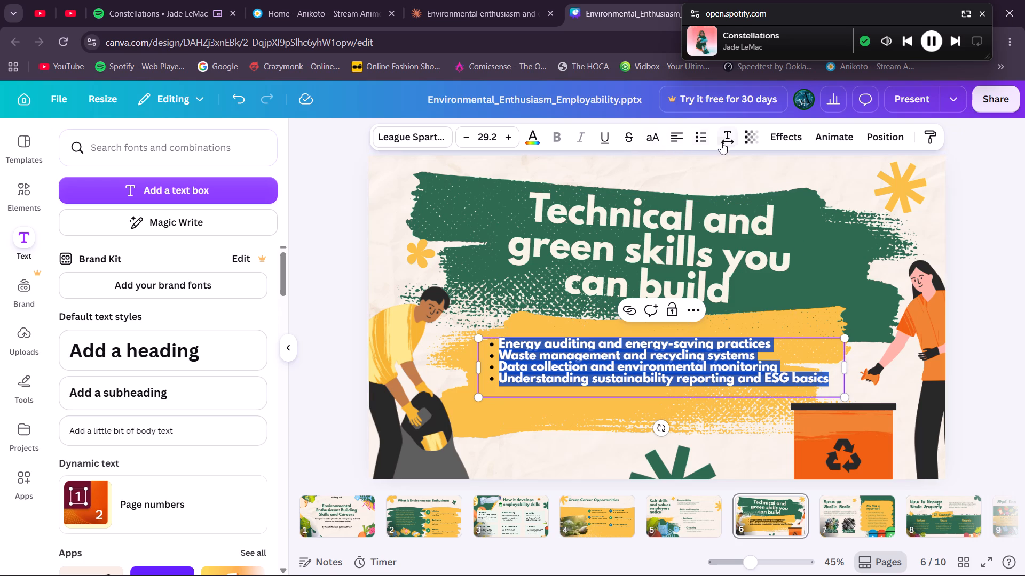
left_click(721, 142)
left_click_drag(692, 244, 695, 243)
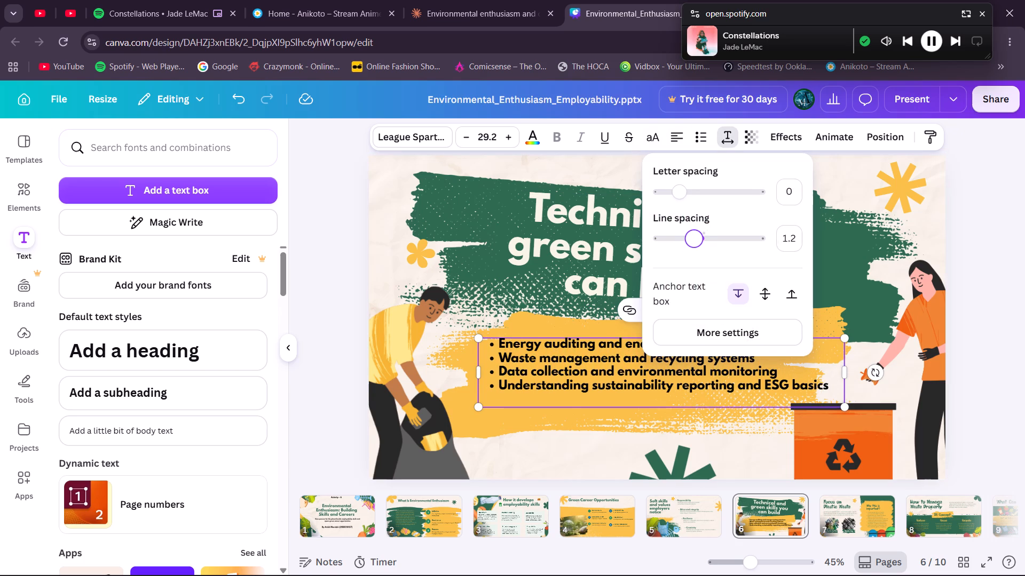
left_click_drag(695, 243, 698, 243)
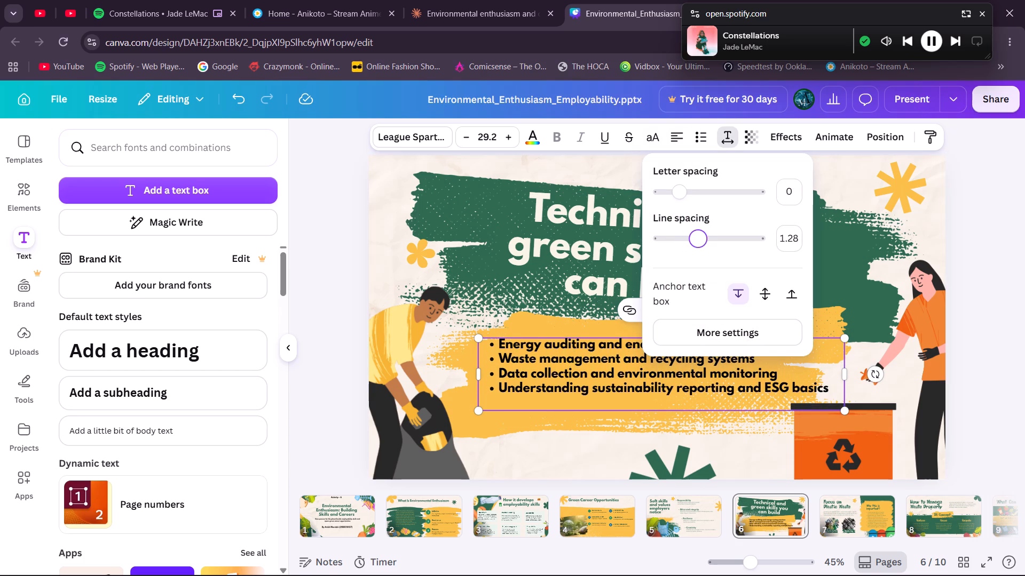
left_click(861, 237)
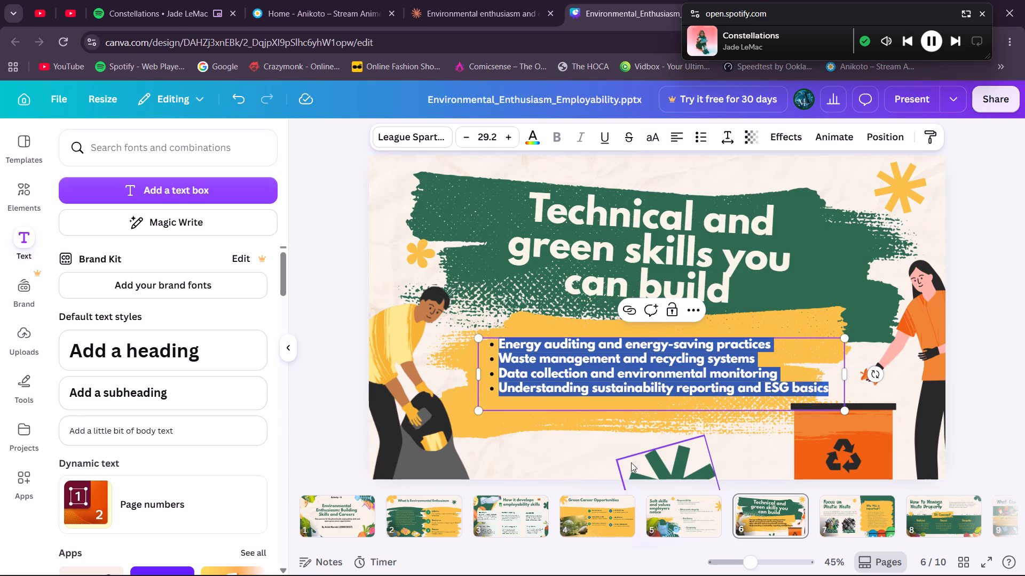
Move the bullet list up near the top of the yellow brush stroke and slightly toward the man with the bag.
left_click(582, 455)
left_click_drag(554, 372, 550, 356)
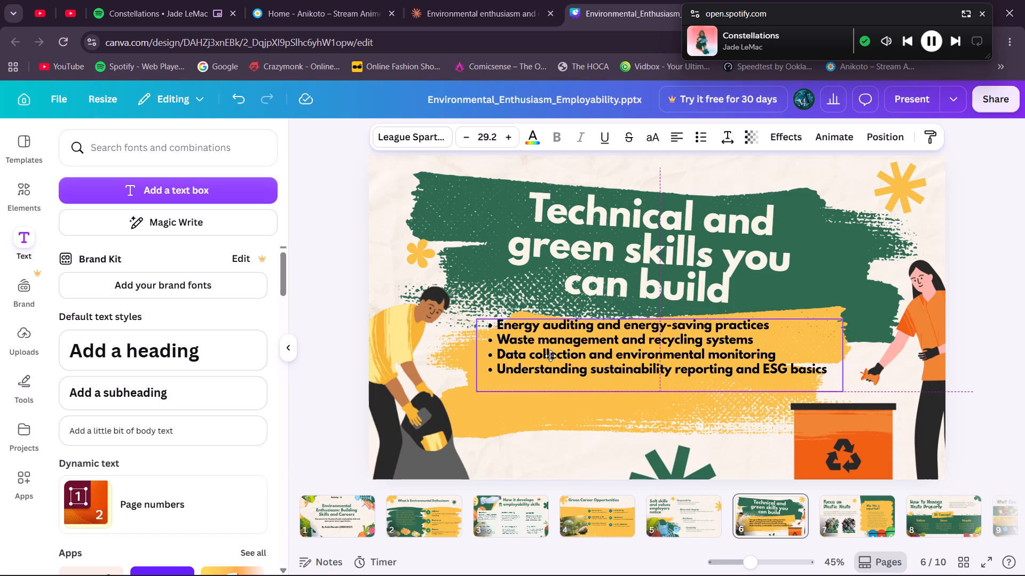
left_click_drag(550, 356, 548, 355)
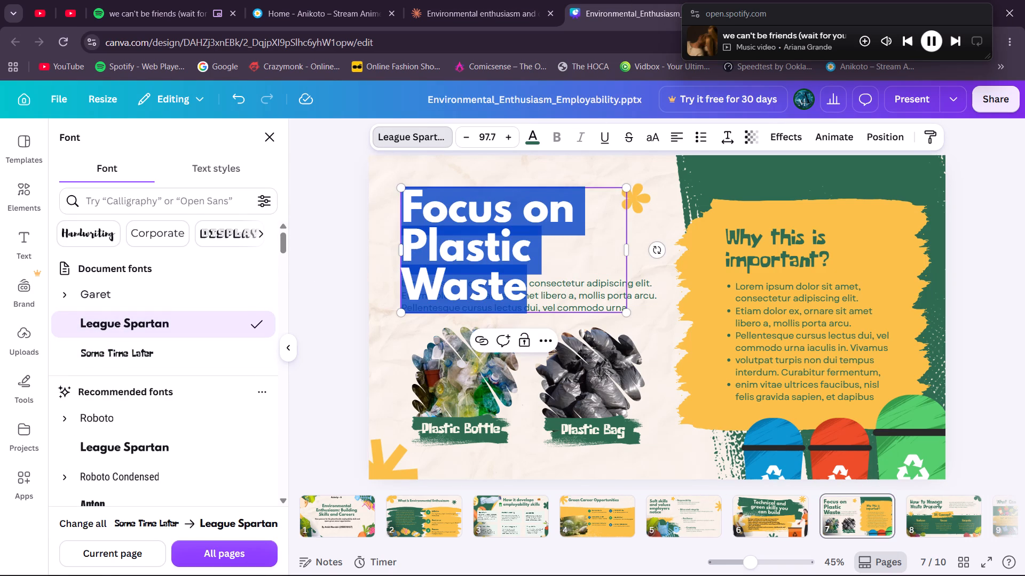
key("ctrl+v")
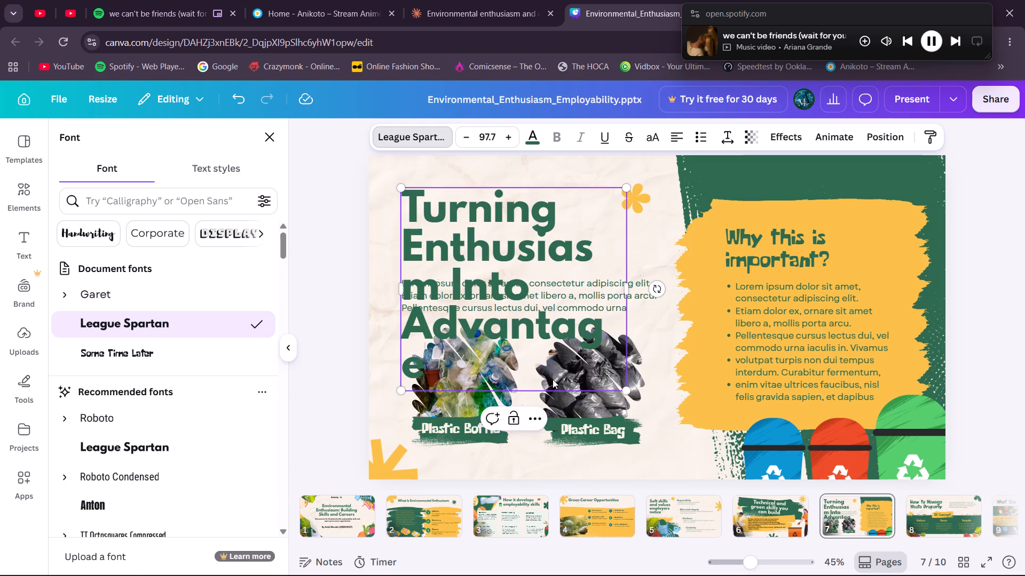
Resize the title to font size 56.6 across two lines and move it down to just above the placeholder paragraph.
left_click_drag(627, 391, 534, 278)
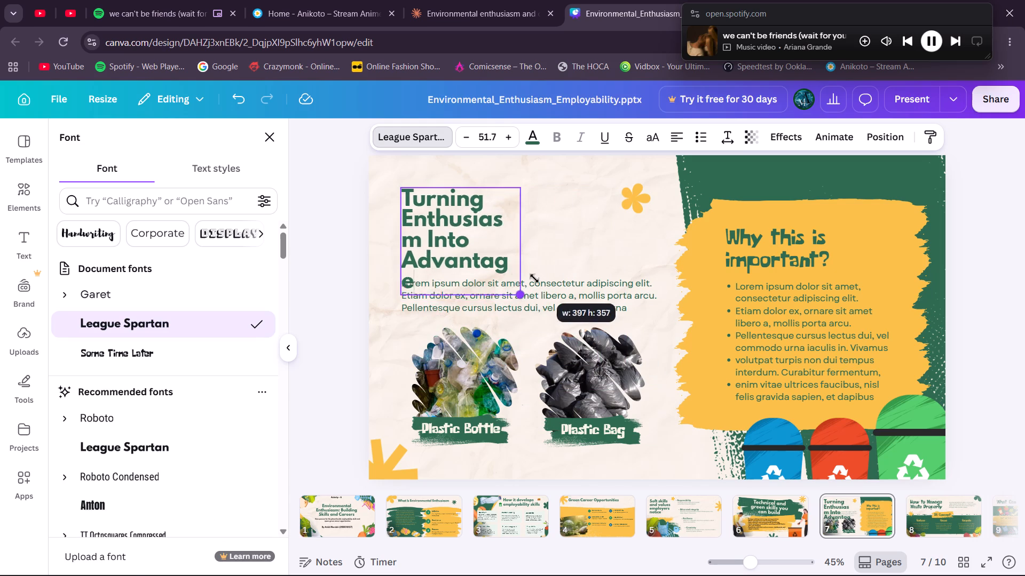
left_click_drag(534, 278, 529, 270)
left_click_drag(511, 243, 549, 244)
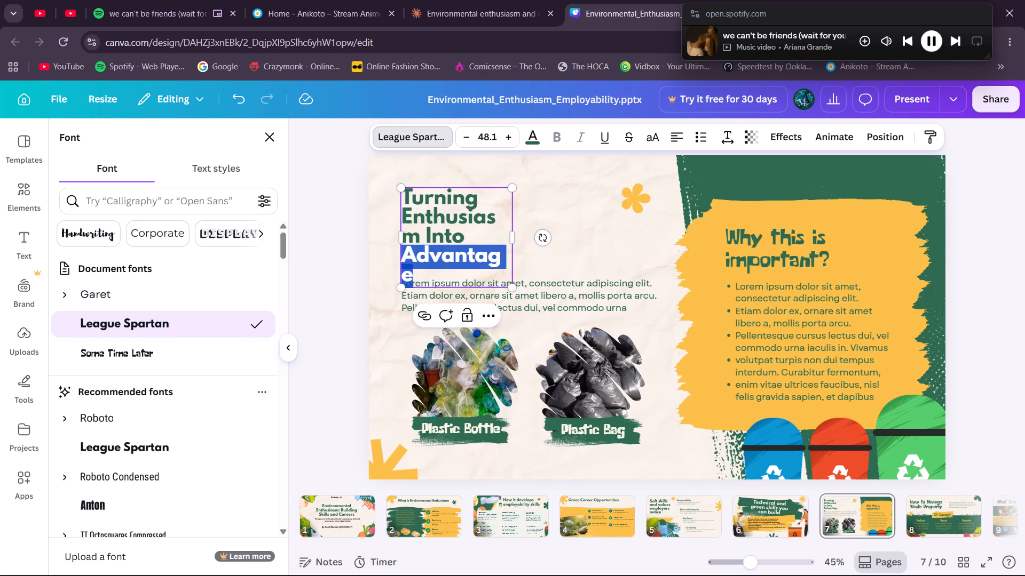
left_click_drag(514, 237, 638, 237)
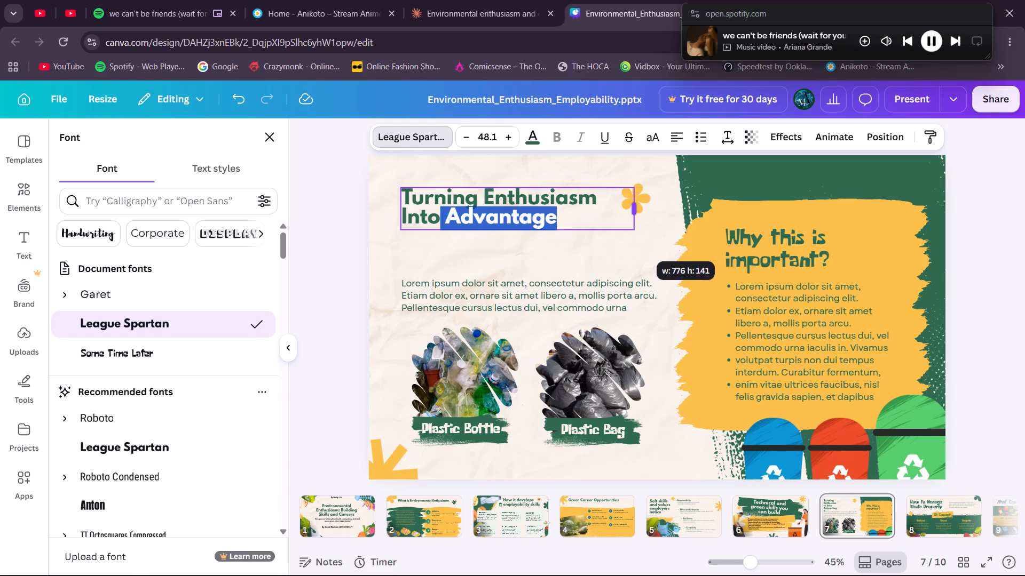
left_click_drag(638, 237, 643, 237)
left_click_drag(638, 232, 676, 266)
left_click_drag(684, 217, 660, 220)
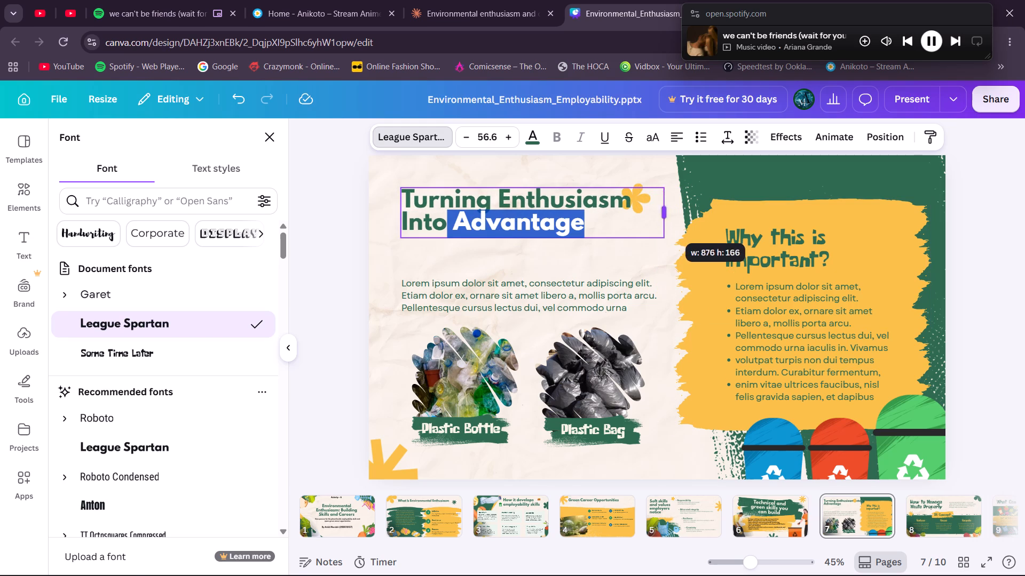
left_click_drag(660, 220, 653, 221)
left_click(595, 235)
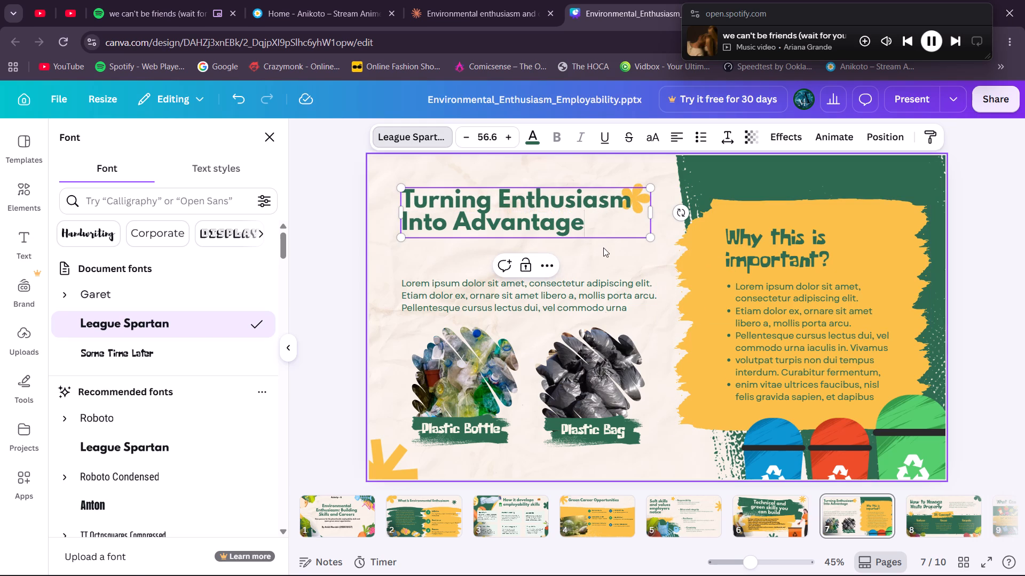
left_click_drag(606, 239, 607, 263)
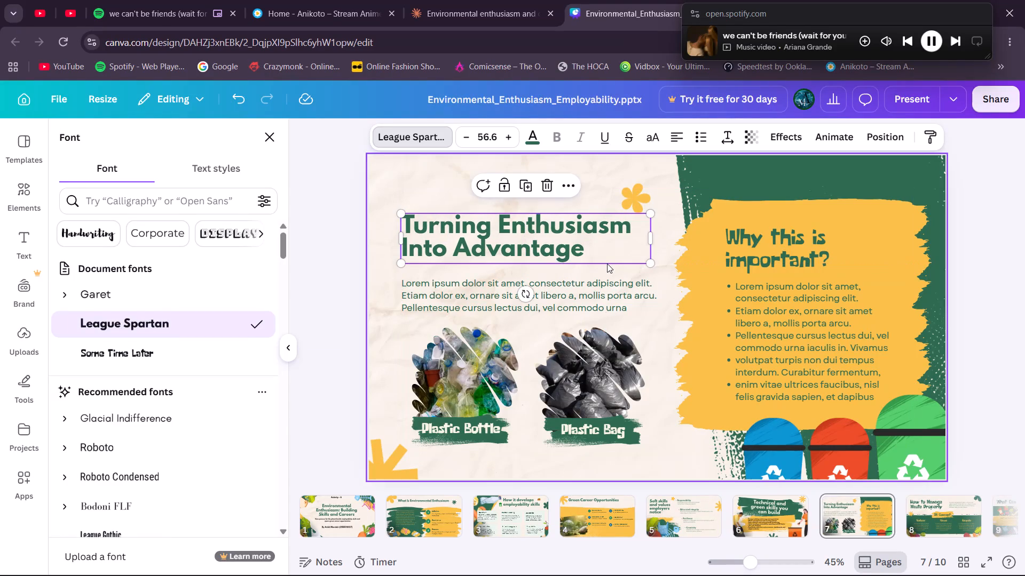
Delete the lorem ipsum paragraph below the title on page 7.
left_click(605, 294)
left_click(558, 255)
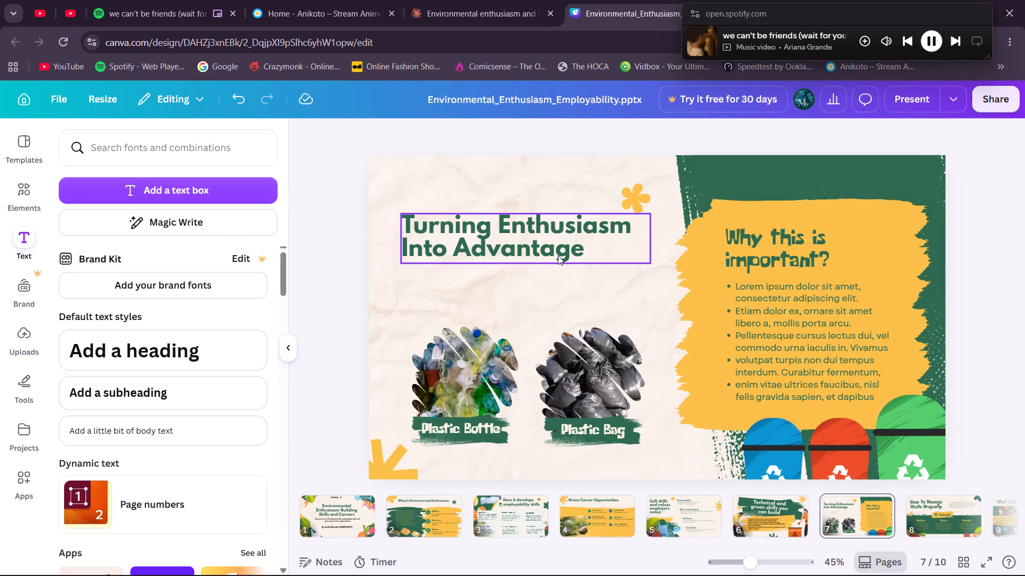
Move the plastic bottle photo slightly up above its green brush stroke.
left_click_drag(494, 375, 495, 357)
left_click(480, 371)
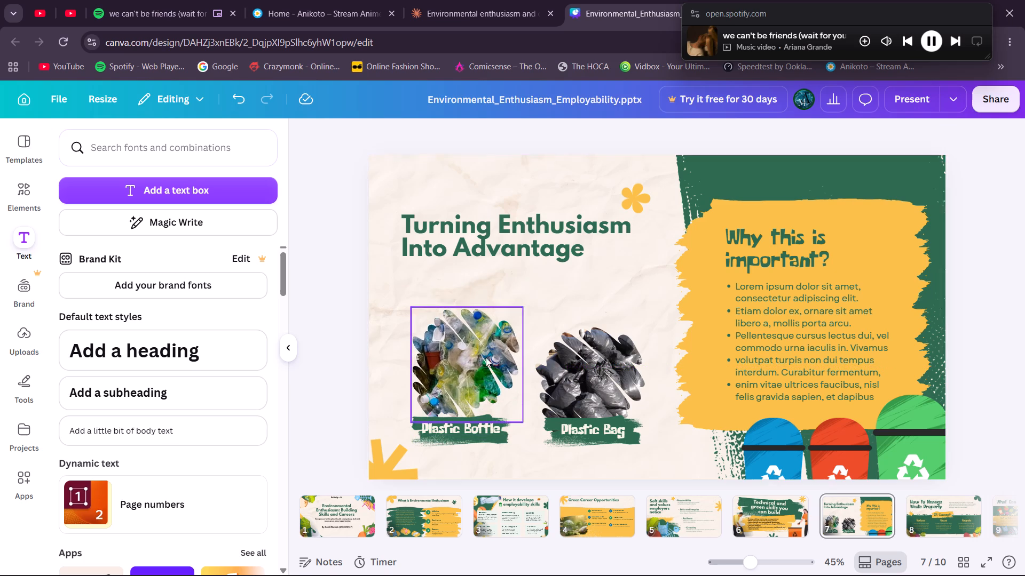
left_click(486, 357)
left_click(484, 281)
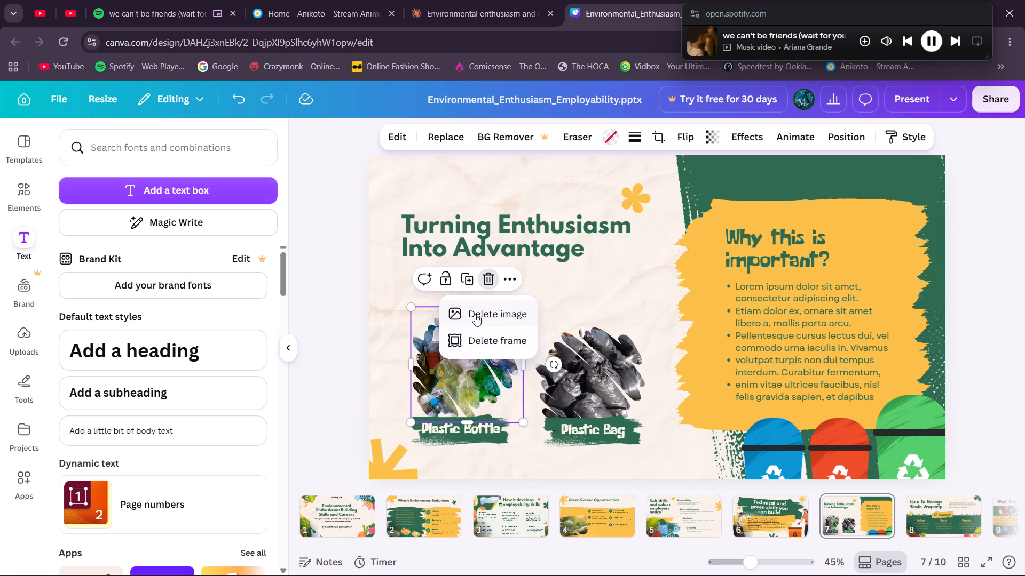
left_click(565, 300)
Delete the "Plastic Bottle" text from the green brush stroke, keeping the stroke itself.
left_click(476, 426)
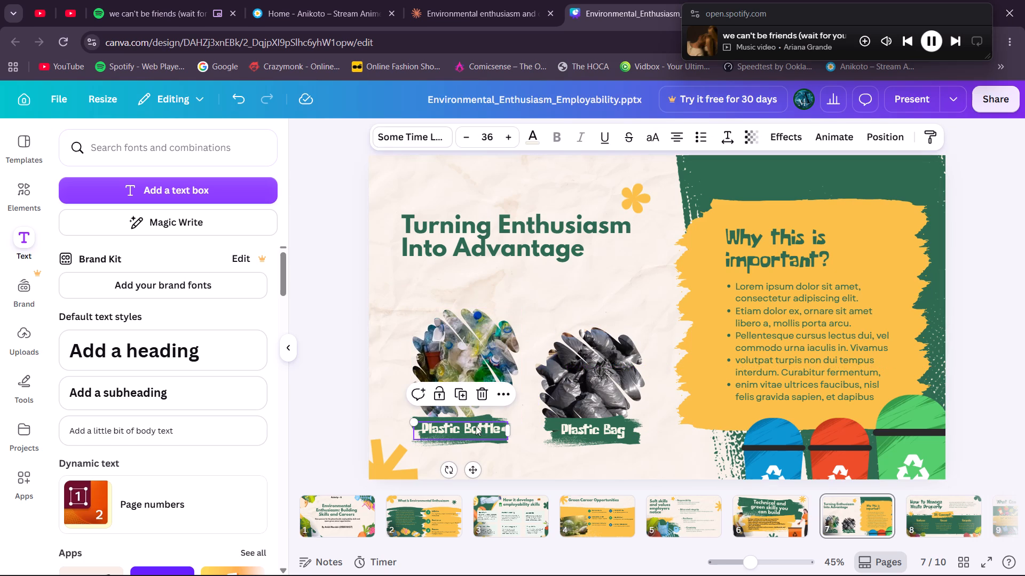
left_click(483, 395)
left_click(485, 429)
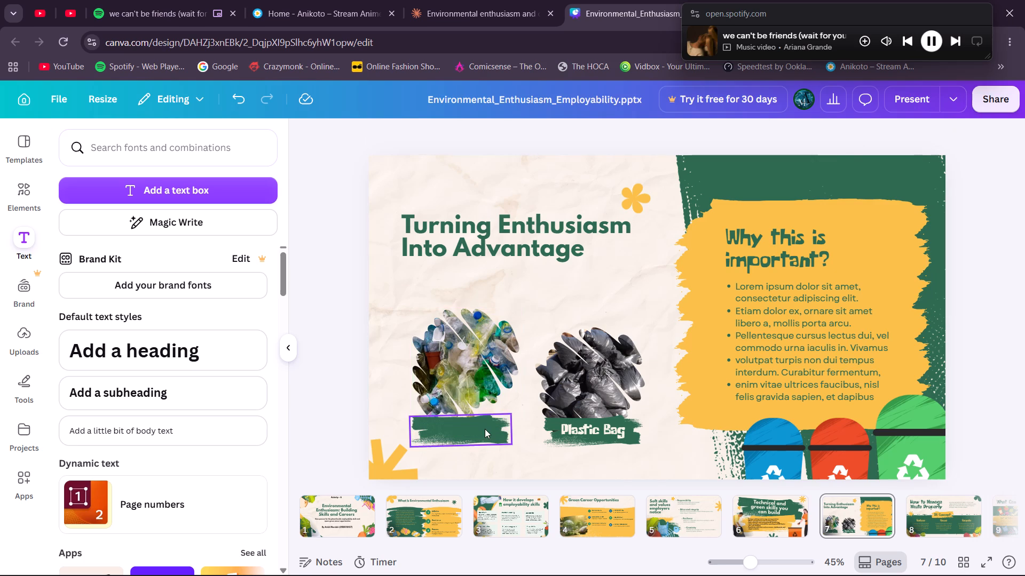
left_click(527, 461)
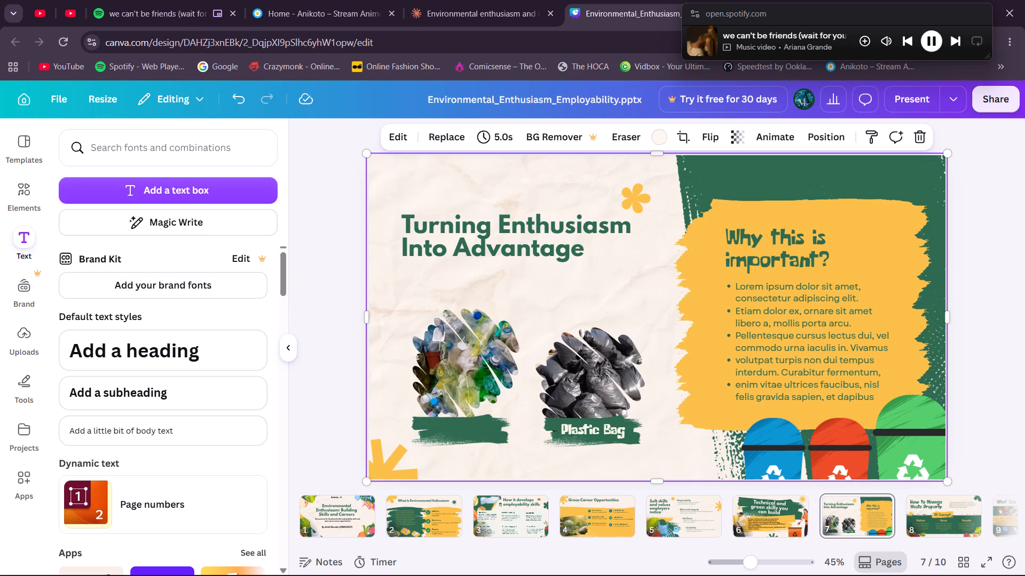
Open the photo elements library and clear the "environment career" search text.
left_click(1, 191)
left_click(176, 171)
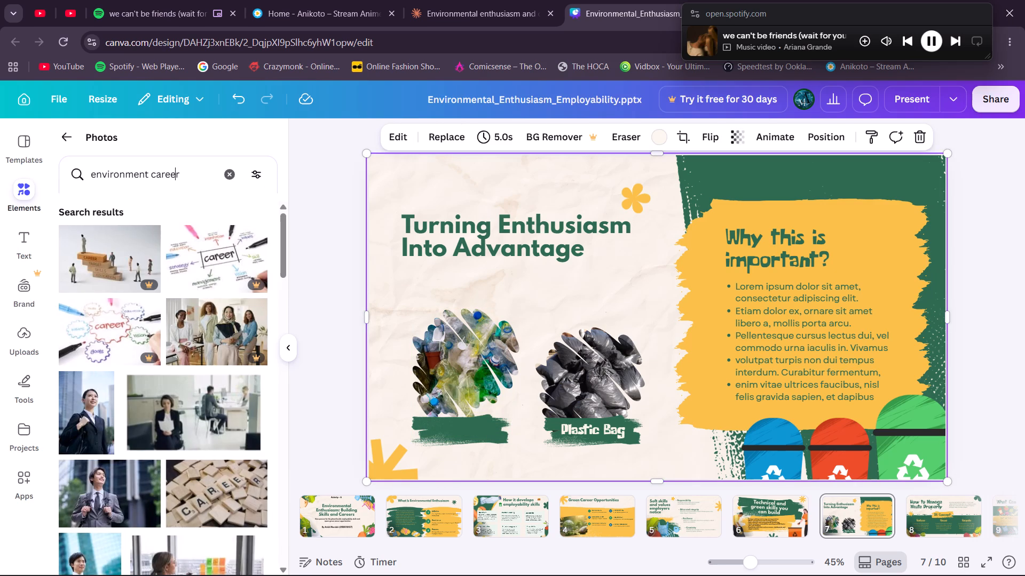
left_click_drag(179, 172, 83, 191)
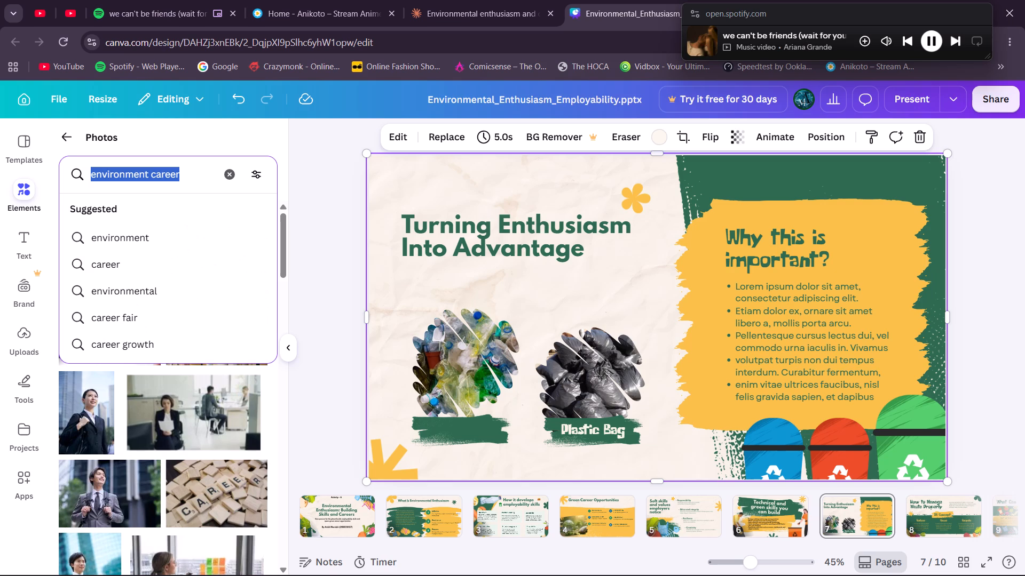
key("BackSpace")
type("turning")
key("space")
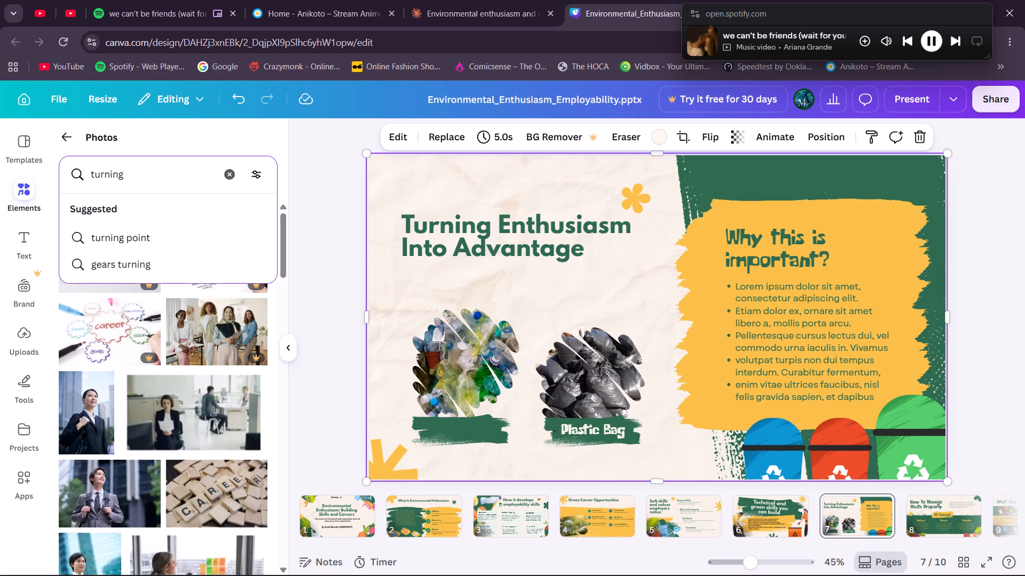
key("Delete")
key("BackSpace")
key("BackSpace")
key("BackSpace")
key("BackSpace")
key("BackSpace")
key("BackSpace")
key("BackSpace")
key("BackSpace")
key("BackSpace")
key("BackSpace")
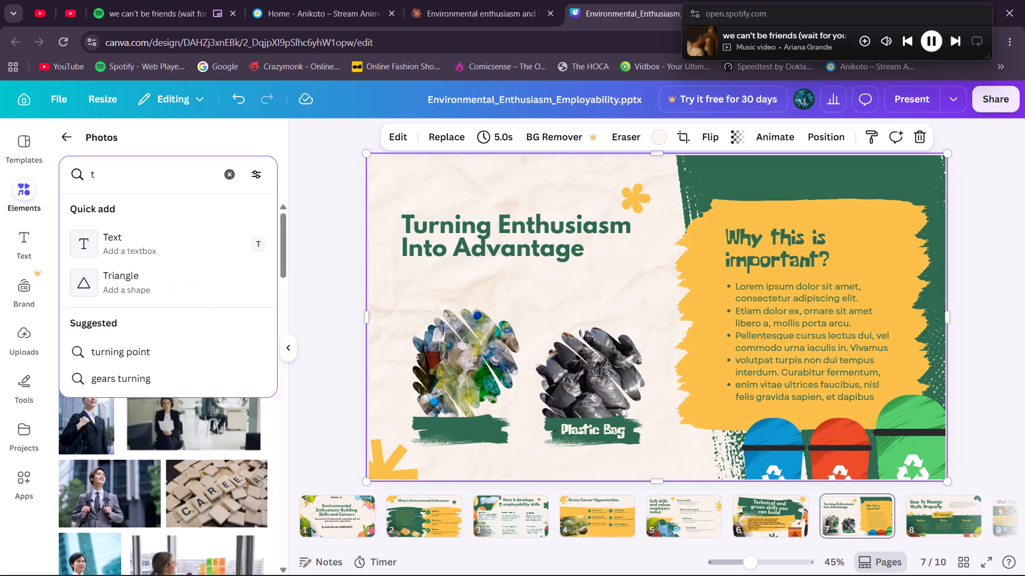
Search the photos for "environmental enthusiasm" and fill the plastic bottle frame with the photo of hands over a recycling symbol.
type("environmental enthusiasm")
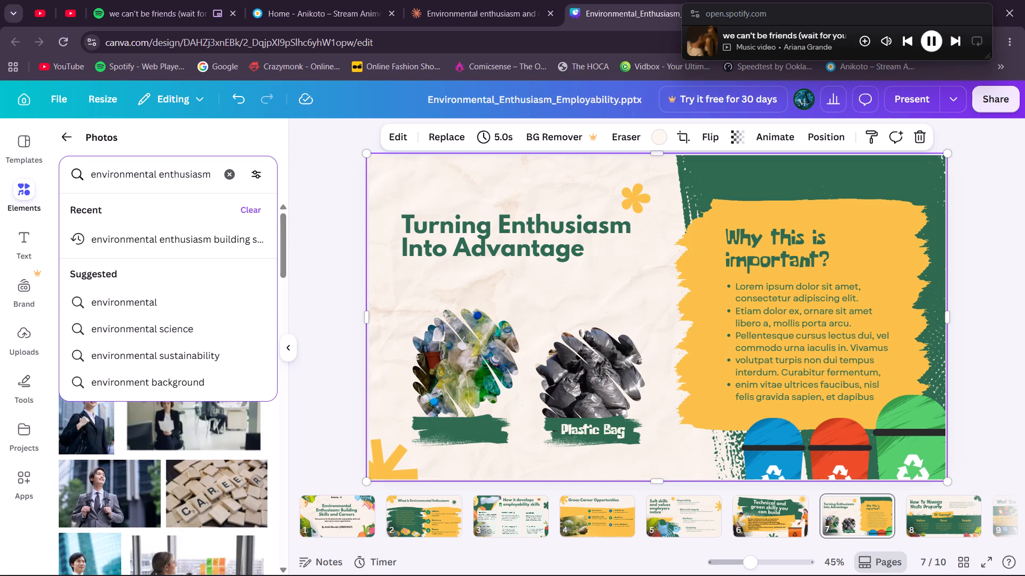
key("Return")
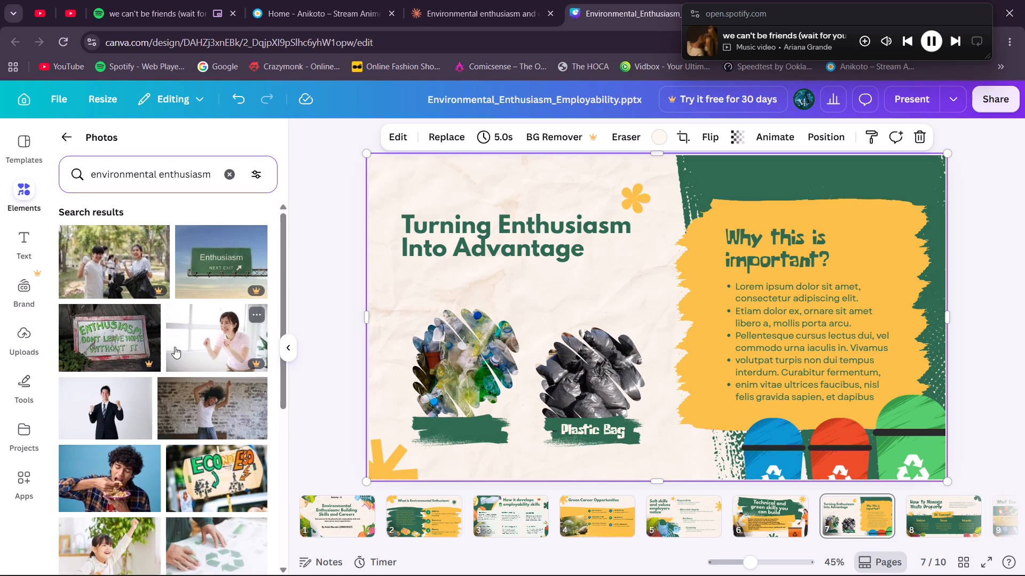
scroll(163, 364, "down", 4)
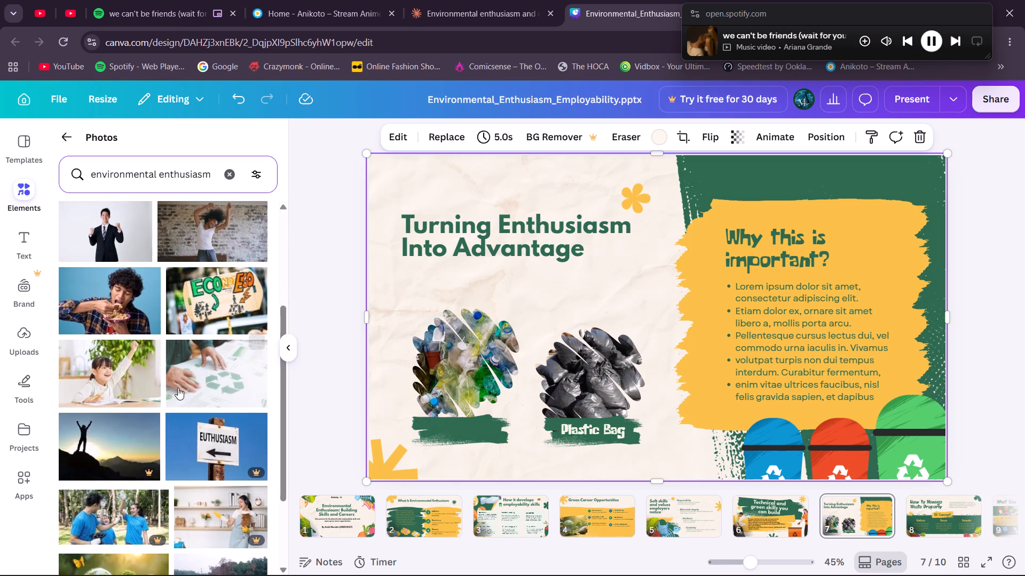
left_click_drag(195, 385, 432, 371)
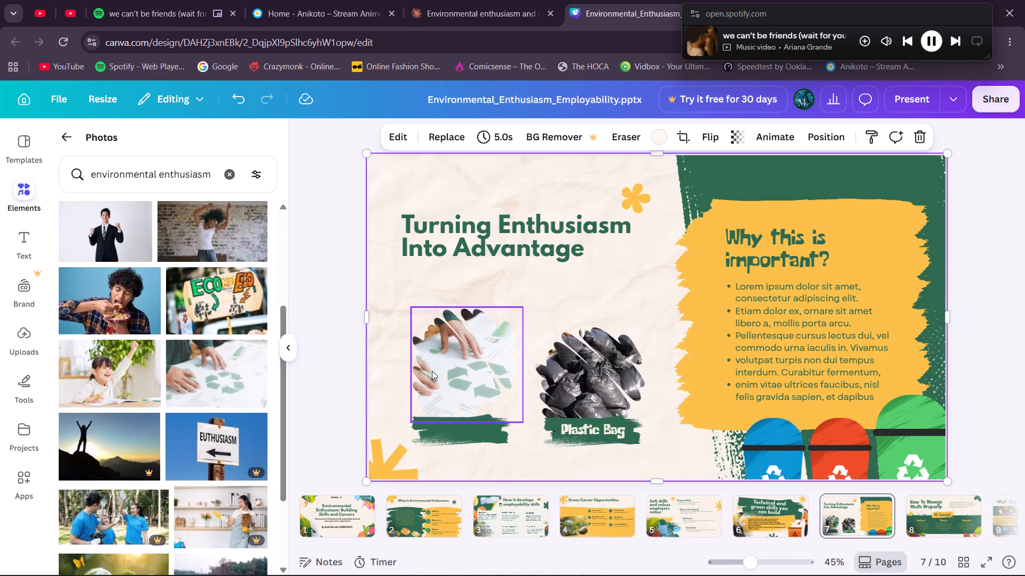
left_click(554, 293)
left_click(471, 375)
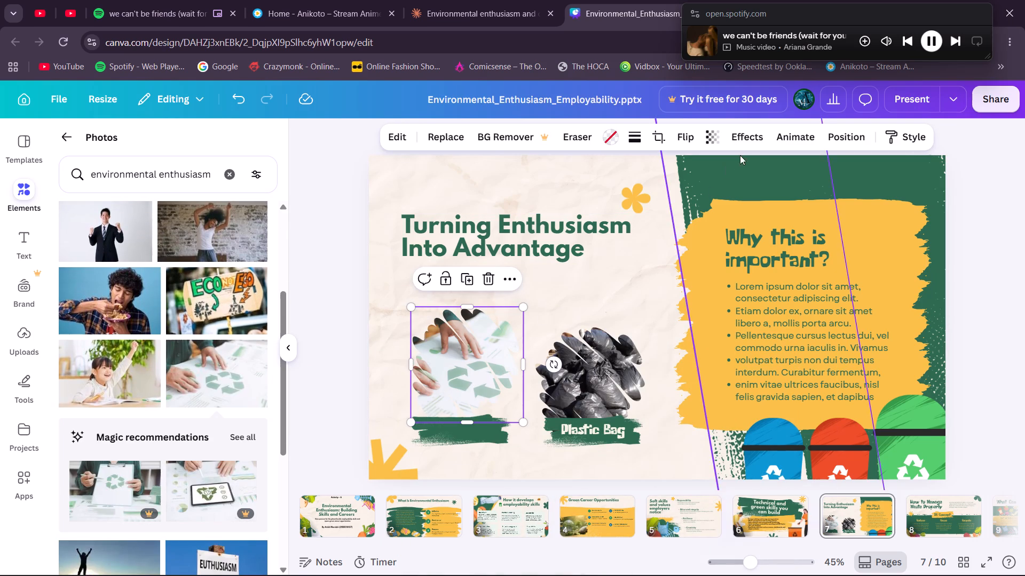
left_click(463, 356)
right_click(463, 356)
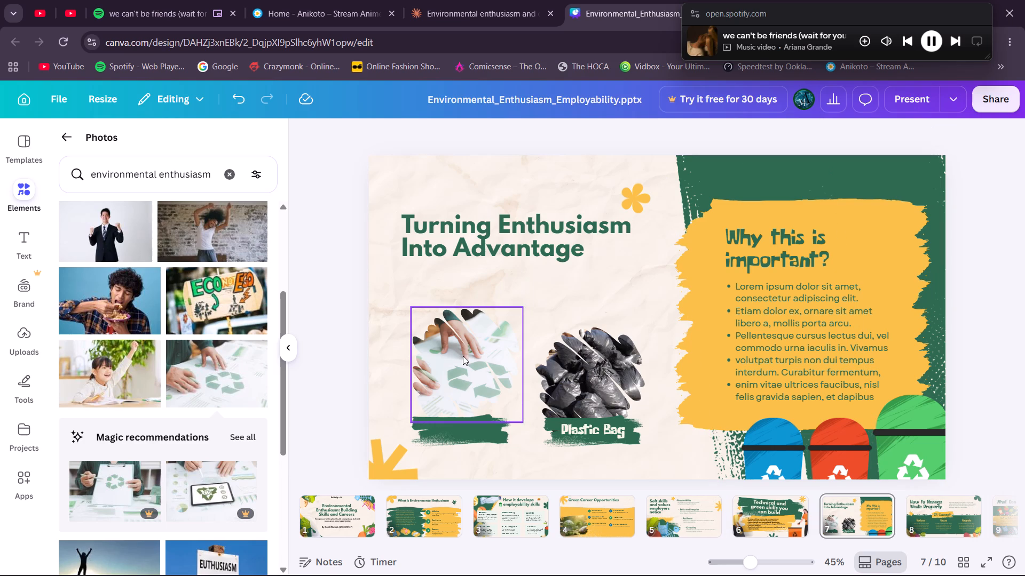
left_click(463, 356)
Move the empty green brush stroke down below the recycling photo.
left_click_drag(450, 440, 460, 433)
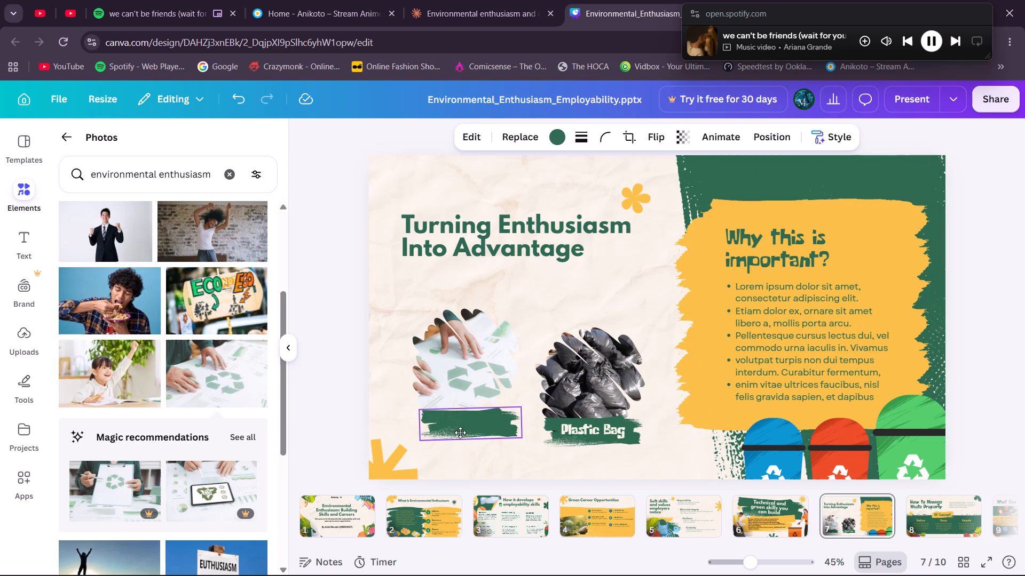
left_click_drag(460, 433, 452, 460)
Enlarge the recycling photo and move it so that it extends partly past the page's left edge.
left_click(457, 372)
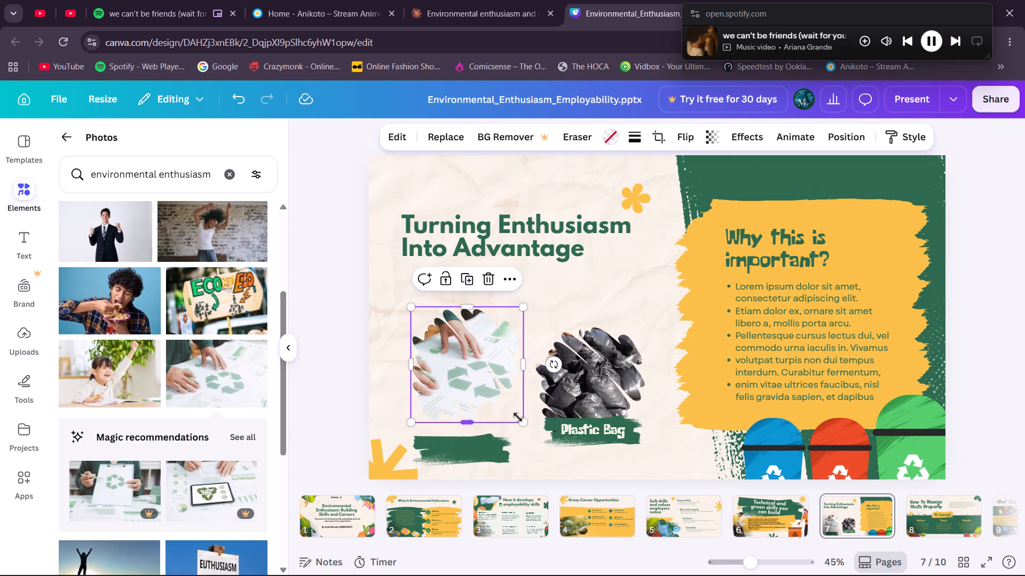
left_click_drag(522, 418, 592, 484)
left_click_drag(506, 399, 464, 370)
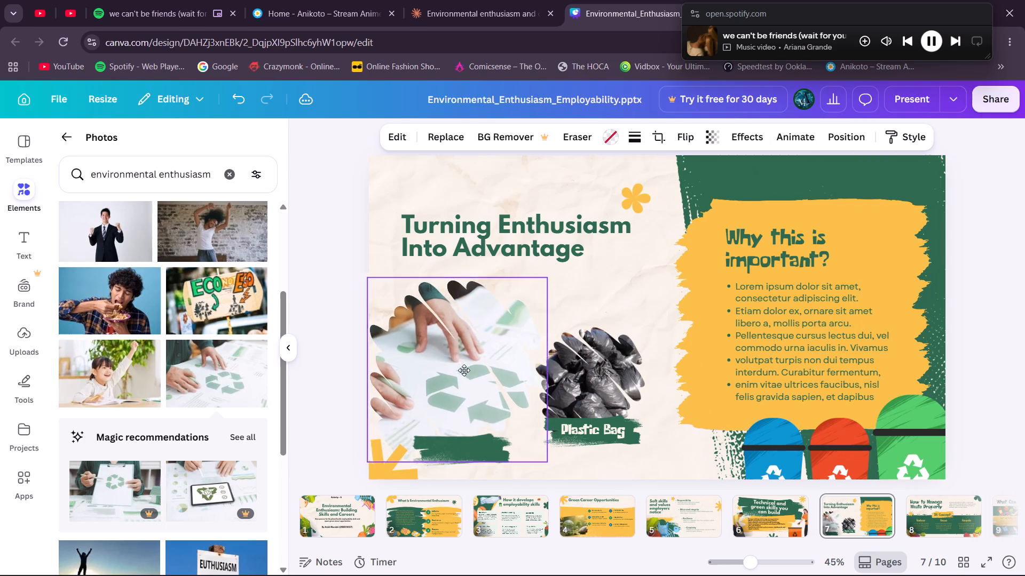
left_click_drag(464, 370, 421, 382)
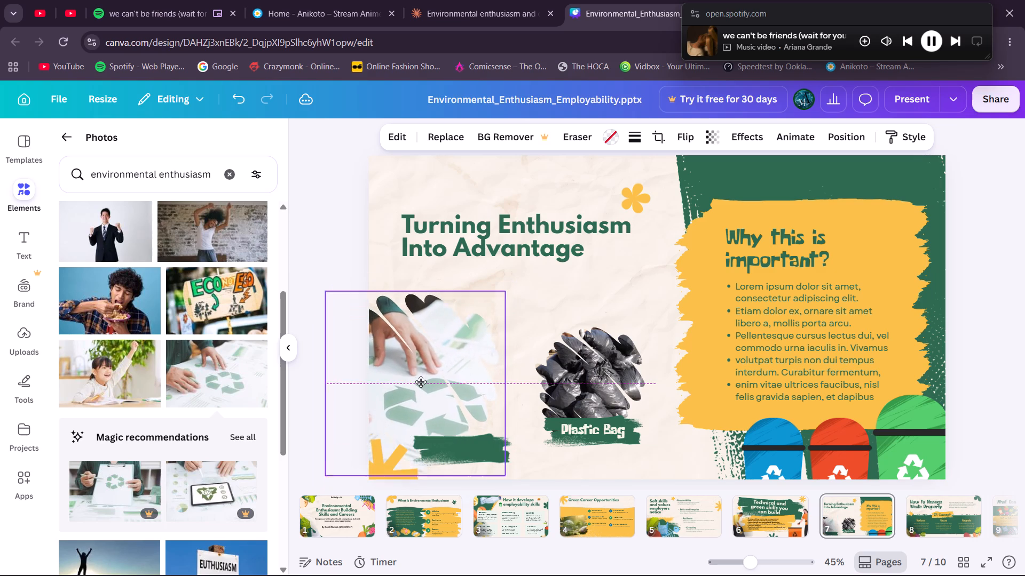
left_click_drag(421, 382, 416, 375)
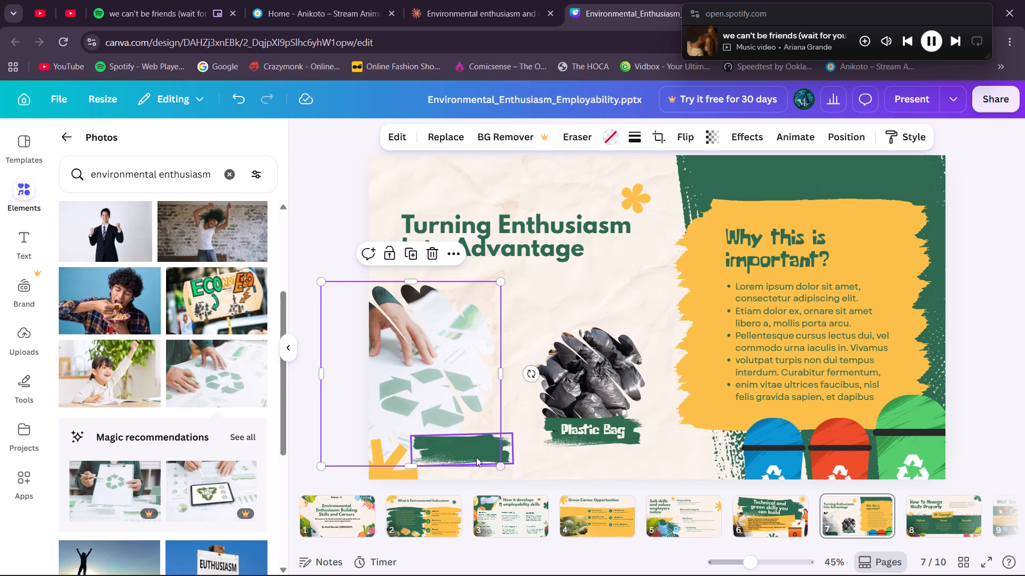
Delete the empty green brush stroke overlapping the recycling photo.
left_click(476, 457)
left_click(482, 406)
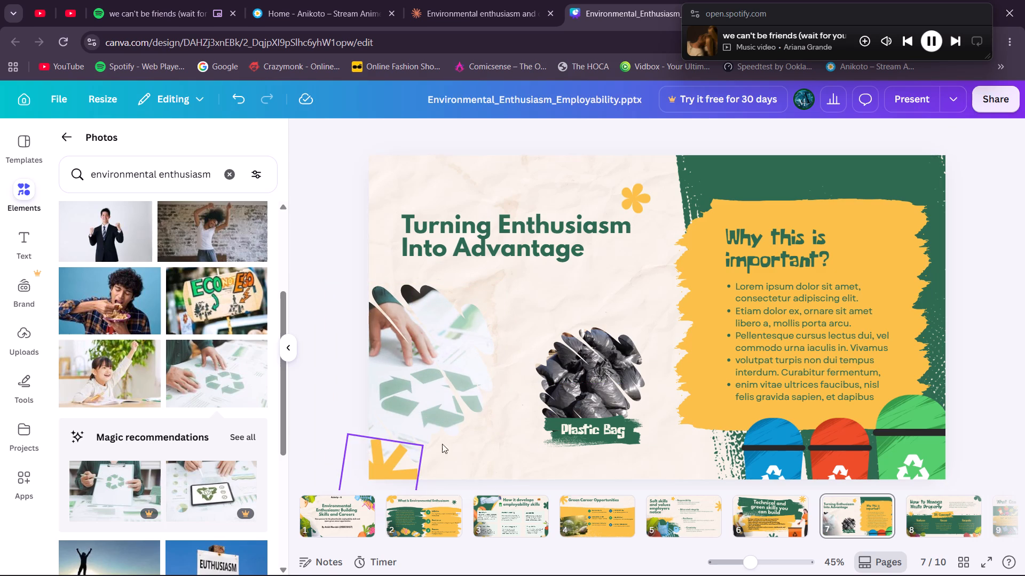
Fill the plastic bag frame on page 7 with the photo of a person holding a "Protect the Environment" sign.
left_click(572, 382)
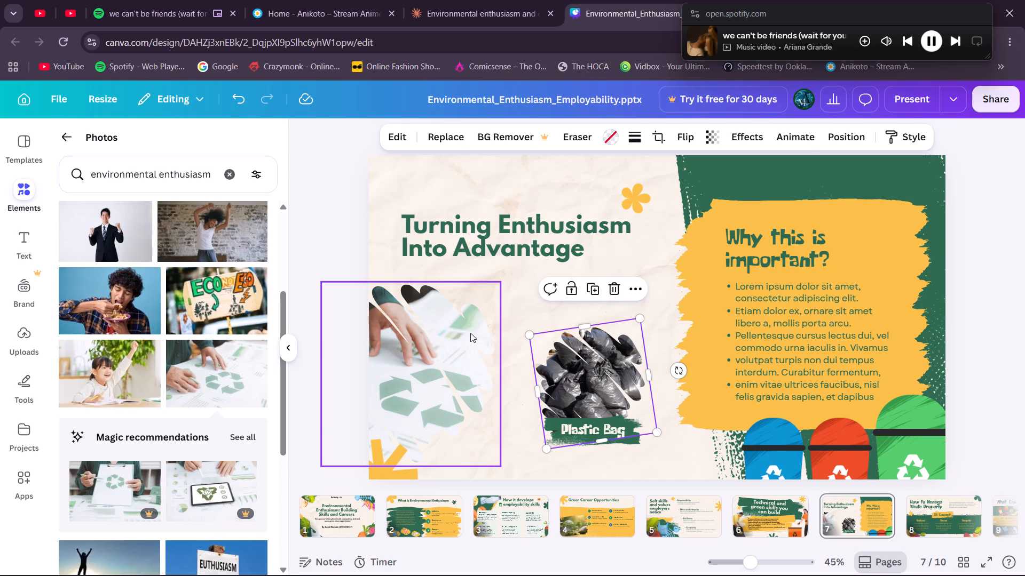
scroll(115, 313, "down", 4)
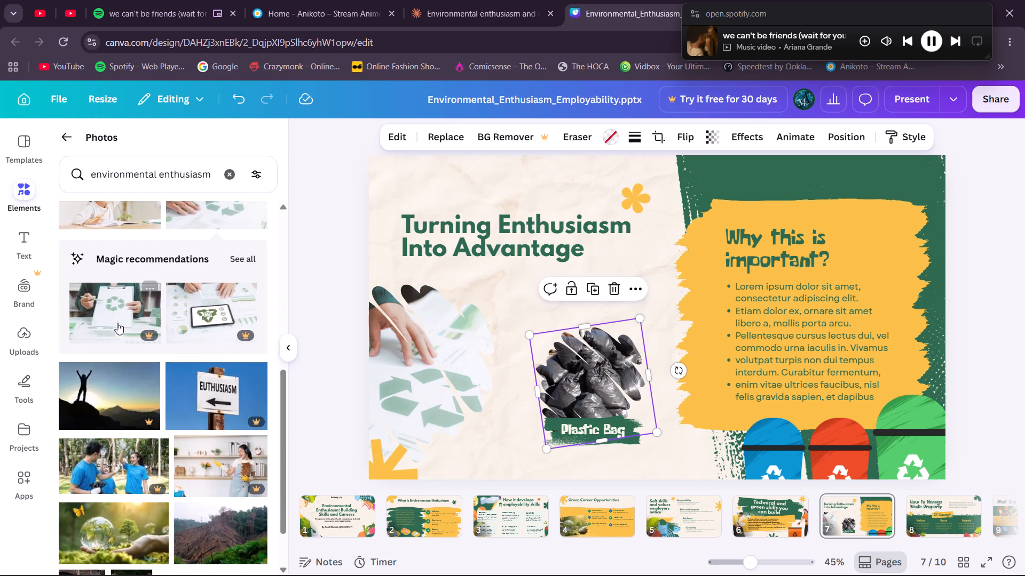
scroll(117, 323, "down", 8)
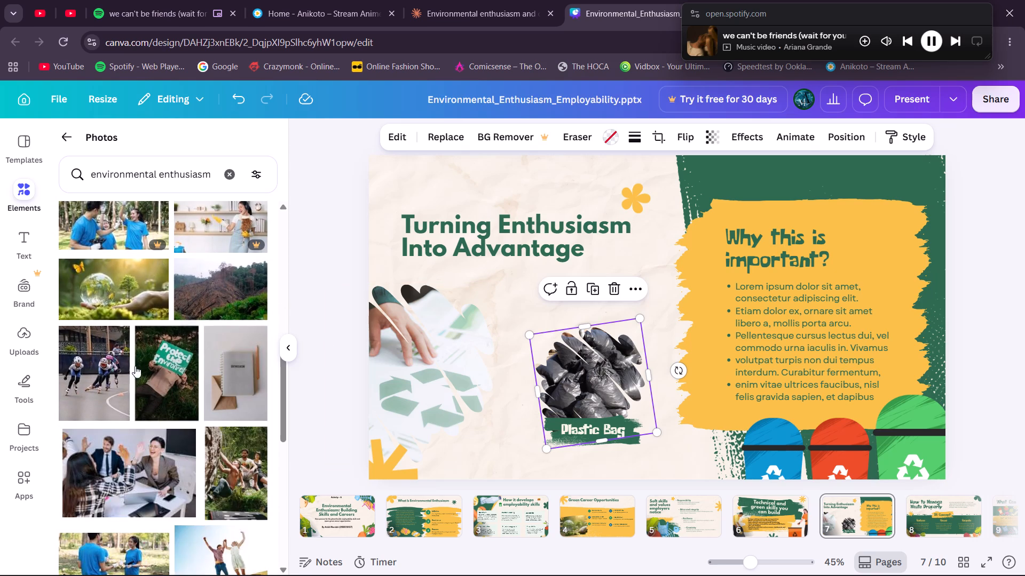
left_click_drag(151, 386, 558, 364)
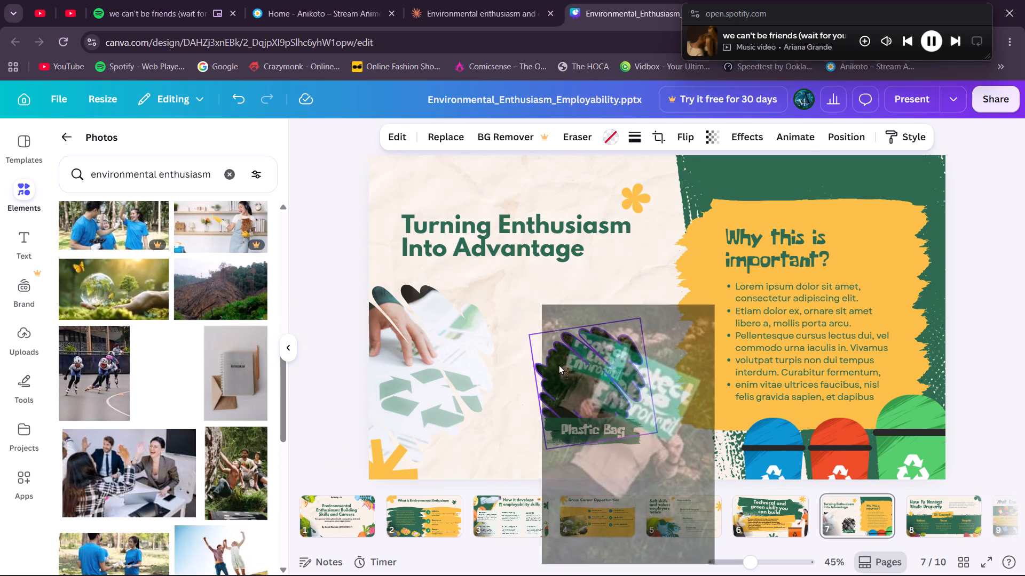
left_click_drag(558, 364, 563, 370)
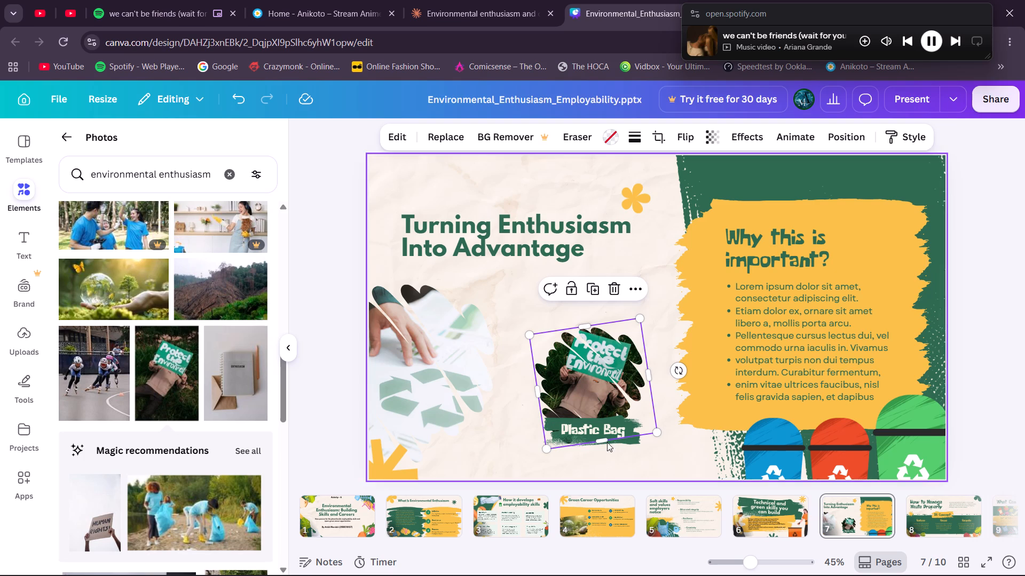
Enlarge the "Protect the Environment" photo and shift it up and toward the recycling photo.
left_click_drag(657, 434, 659, 435)
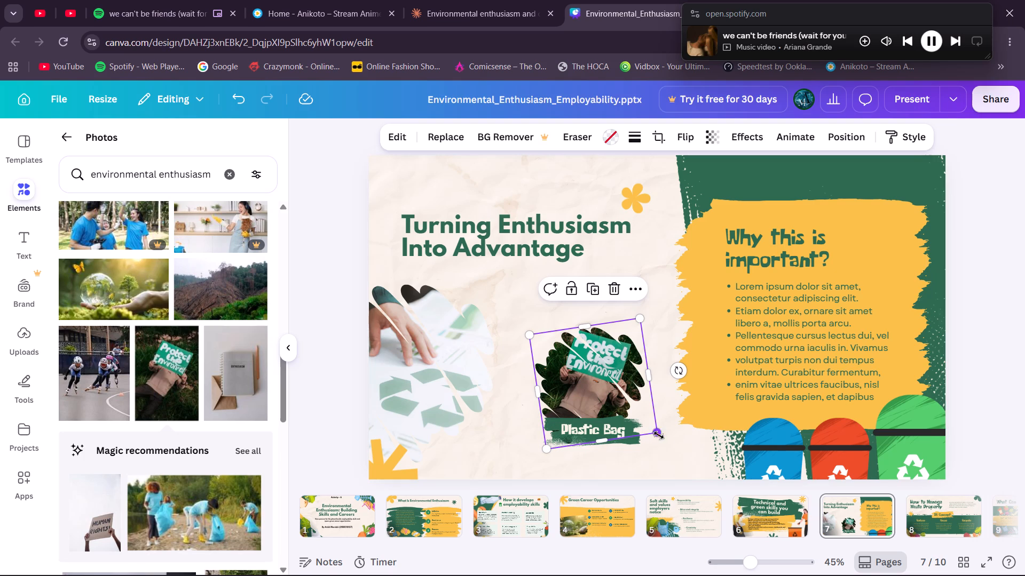
left_click_drag(659, 435, 687, 454)
left_click_drag(619, 389, 599, 367)
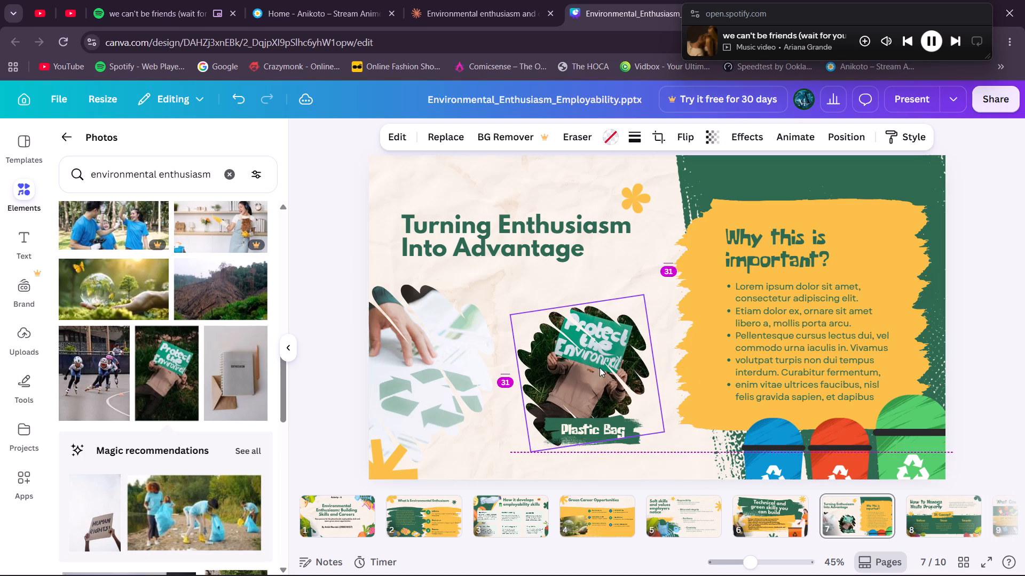
left_click_drag(667, 430, 675, 433)
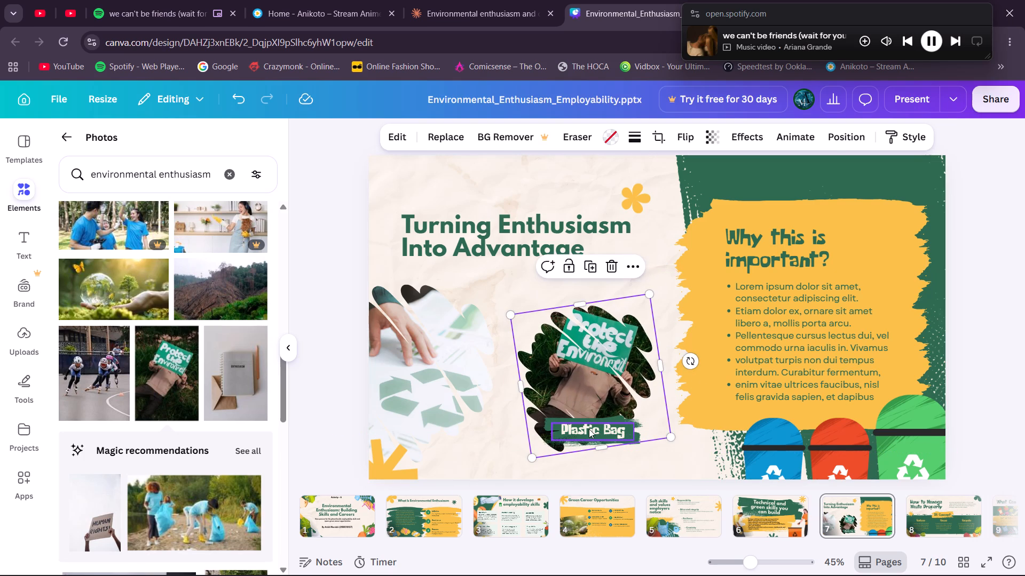
left_click(589, 429)
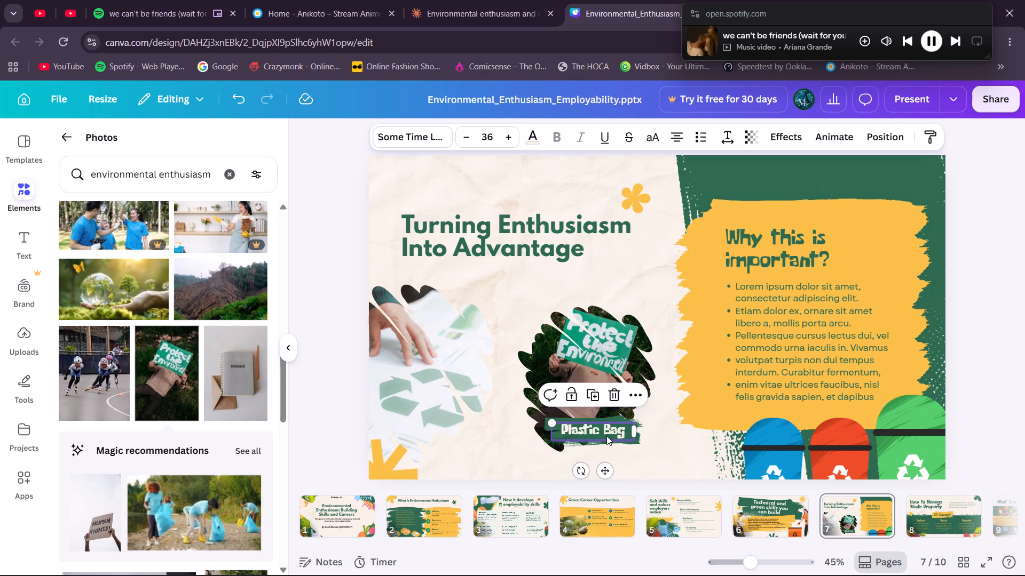
left_click(609, 397)
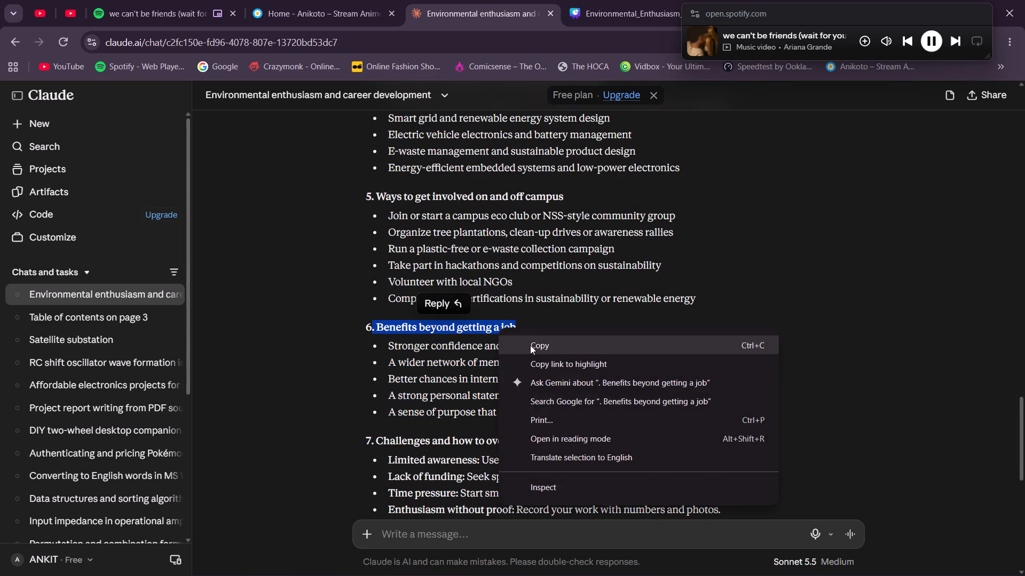
left_click(533, 347)
Switch to the Canva presentation and delete page 8's Lorem ipsum paragraph beside the title "How to Manage Waste Properly".
left_click(602, 0)
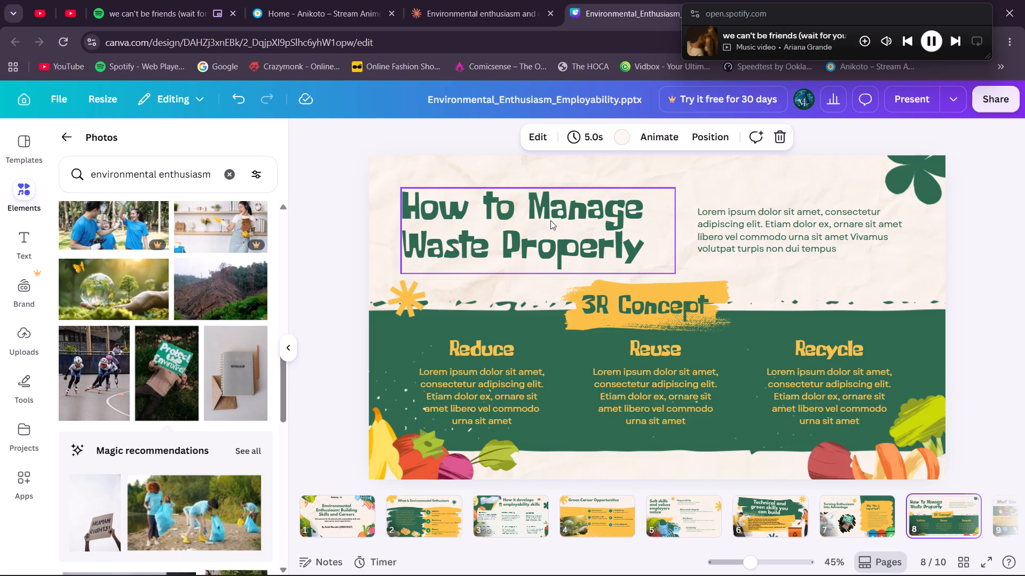
left_click(357, 210)
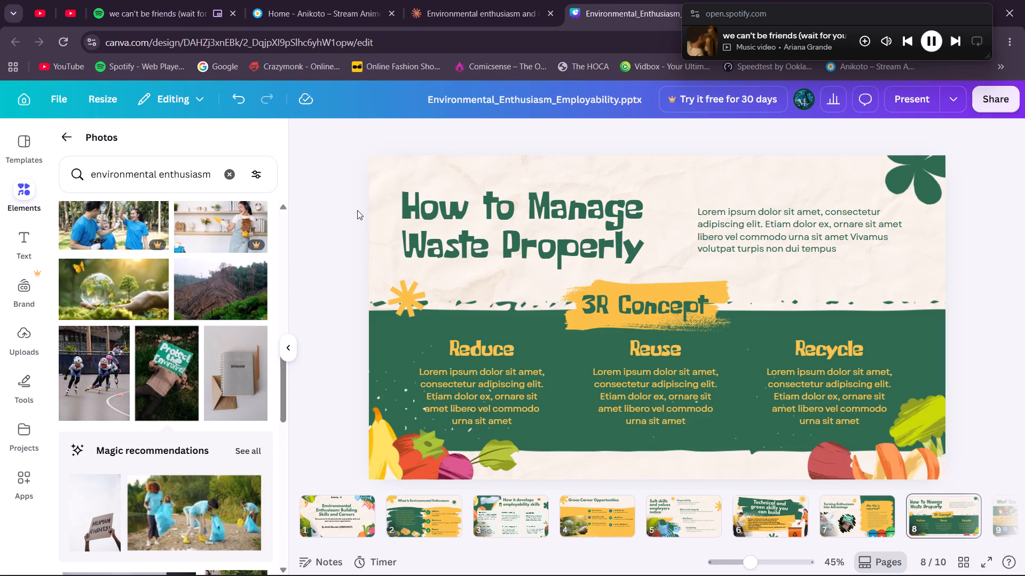
left_click(717, 212)
left_click(830, 181)
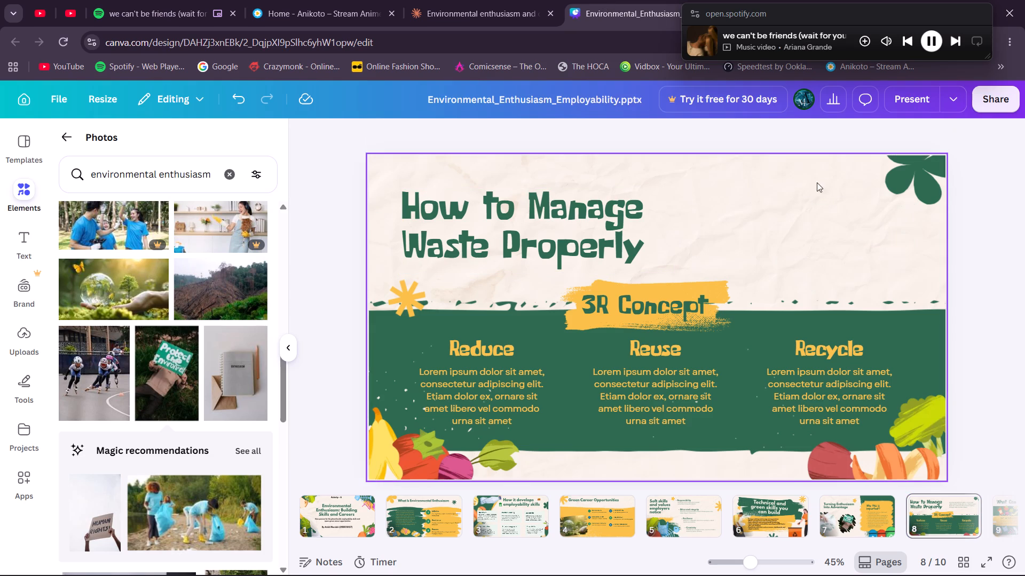
Move the "How to Manage Waste Properly" title to the horizontal centre of page 8, slightly higher than before.
left_click_drag(560, 224, 669, 209)
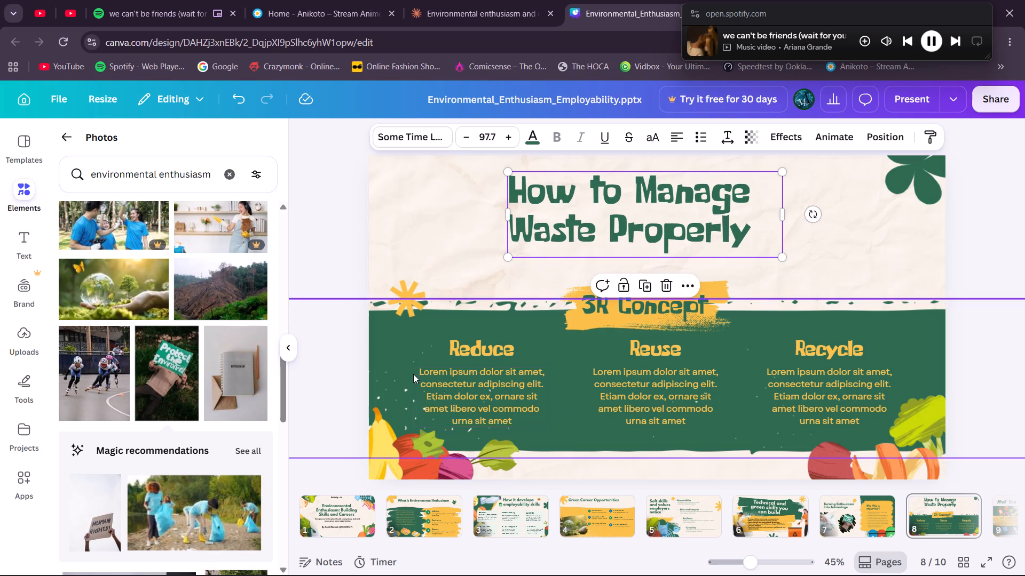
Select all the placeholder text under the "Reduce" heading on page 8 for replacement.
left_click(464, 393)
double_click(464, 393)
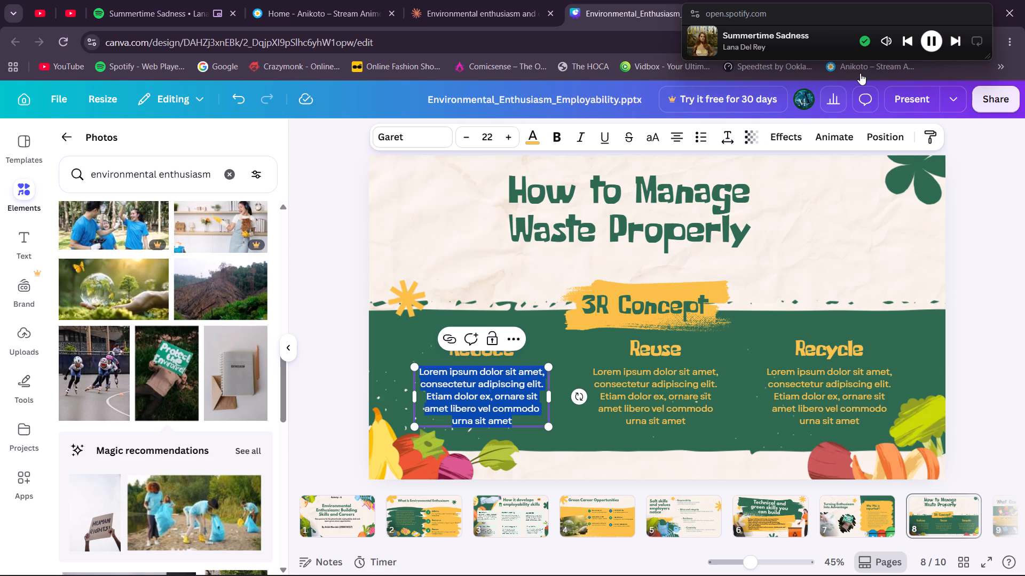
Skip to another song in the floating Spotify player and move the player clear of the browser's new-tab area.
left_click(960, 43)
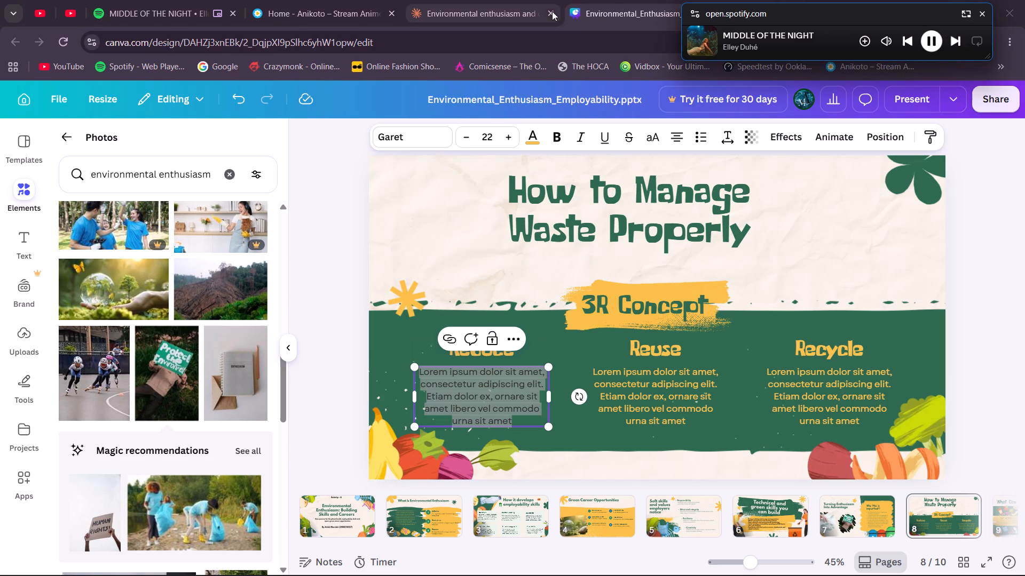
left_click_drag(809, 11, 152, 9)
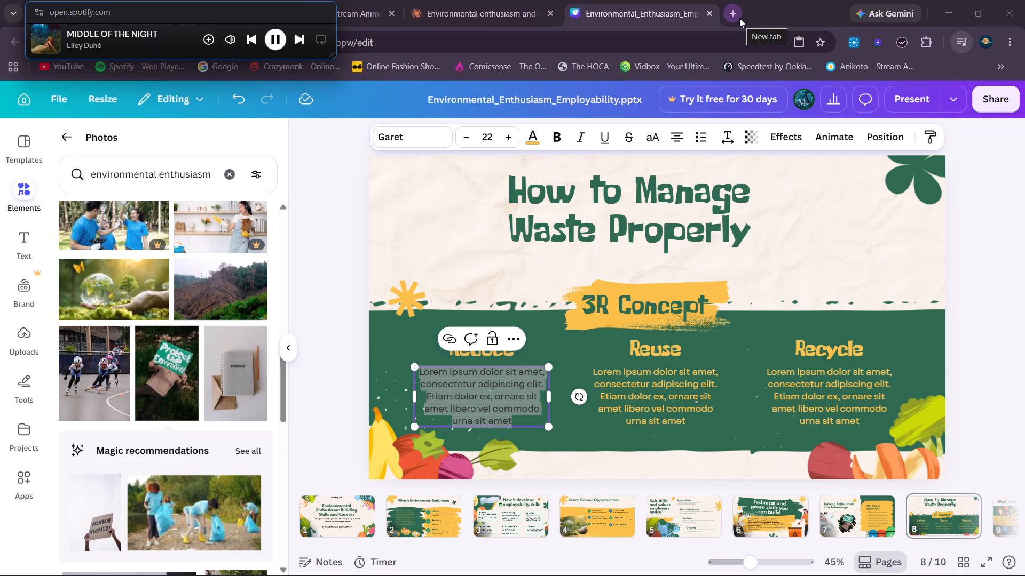
Search Google in a new tab for "3rs reduce reuse recycle", moving the floating music player off the address area.
left_click(640, 0)
left_click(728, 13)
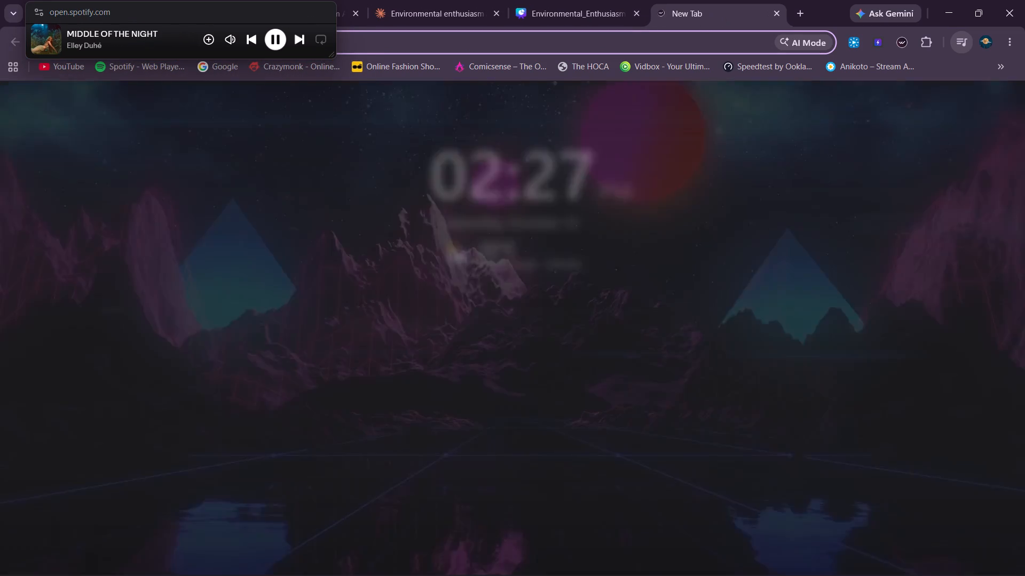
left_click(636, 41)
left_click_drag(232, 17, 448, 322)
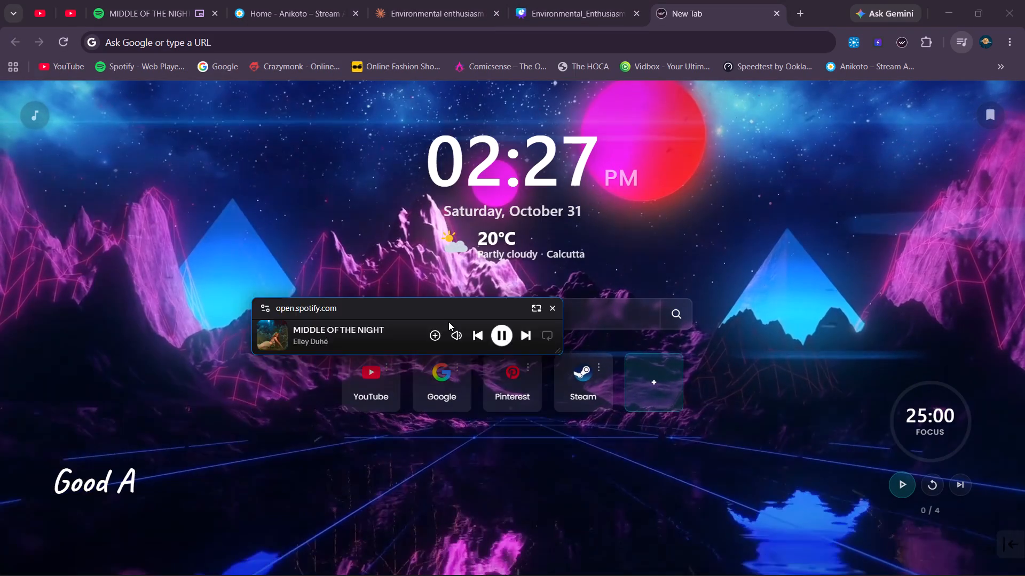
left_click_drag(448, 322, 411, 343)
left_click(248, 42)
key("3")
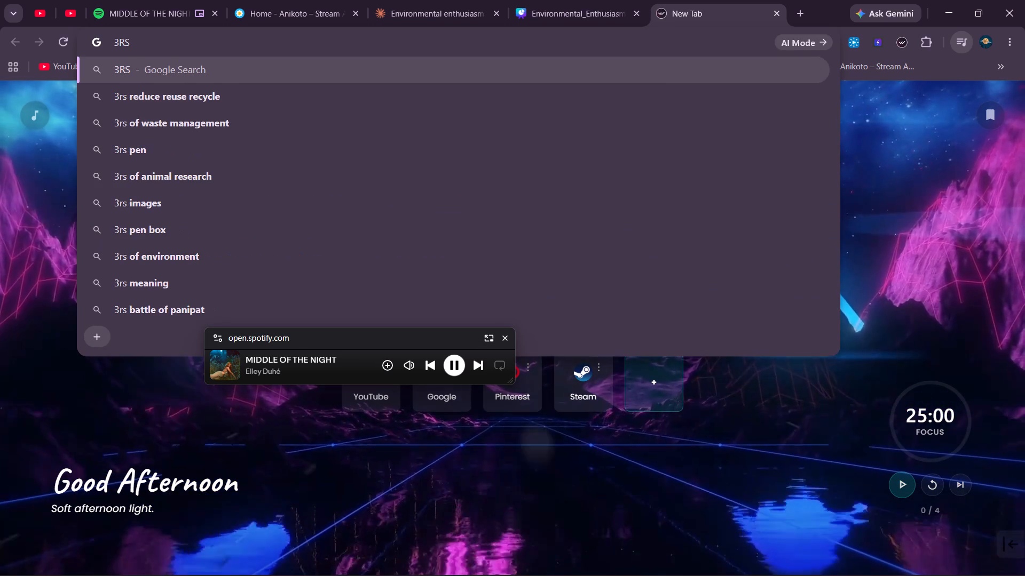
key("Down")
key("Return")
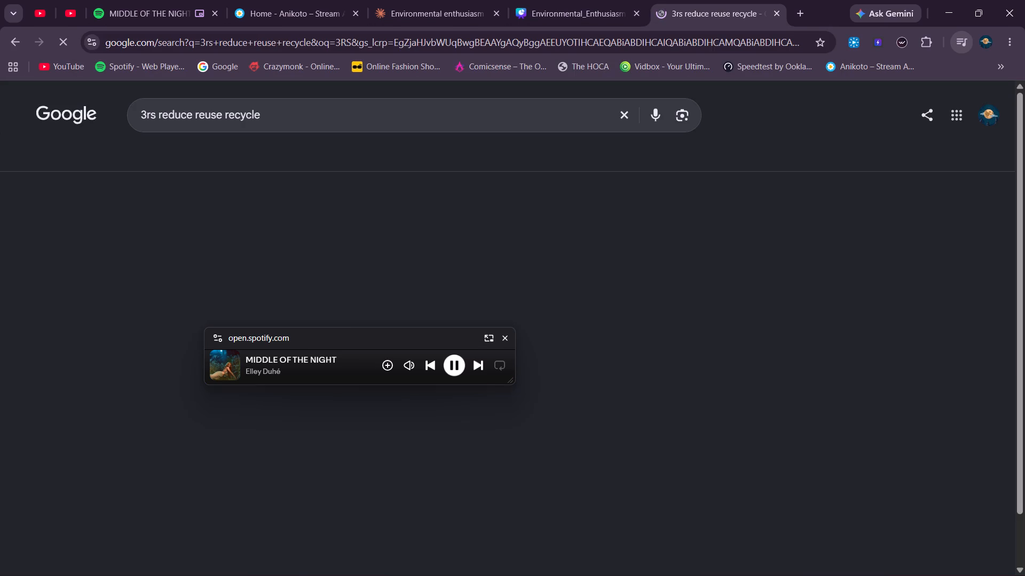
Look through the expanded AI Overview and search results for short descriptions of reduce, reuse and recycle.
left_click_drag(368, 345, 688, 232)
left_click(289, 427)
scroll(295, 340, "down", 12)
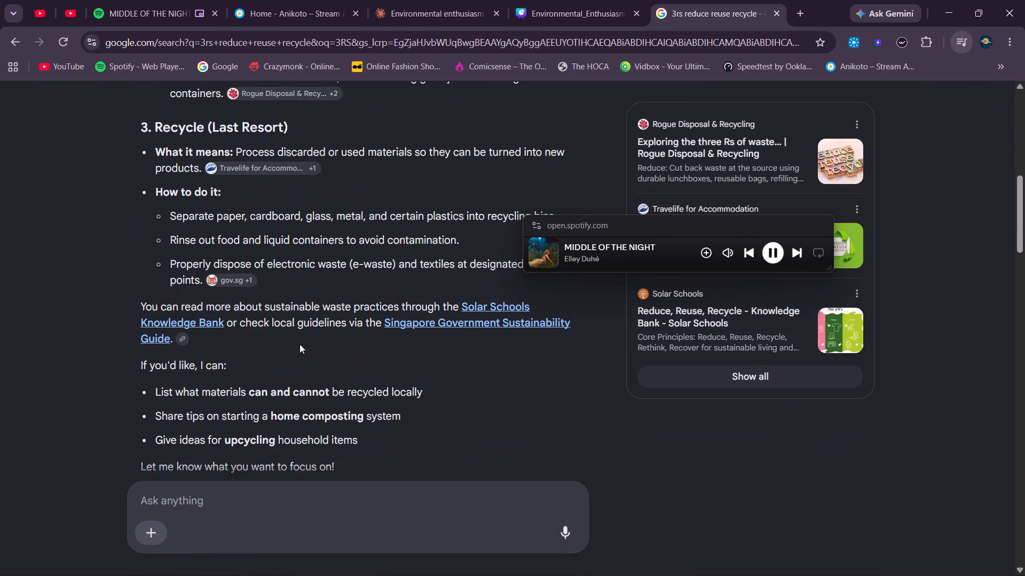
scroll(282, 305, "up", 6)
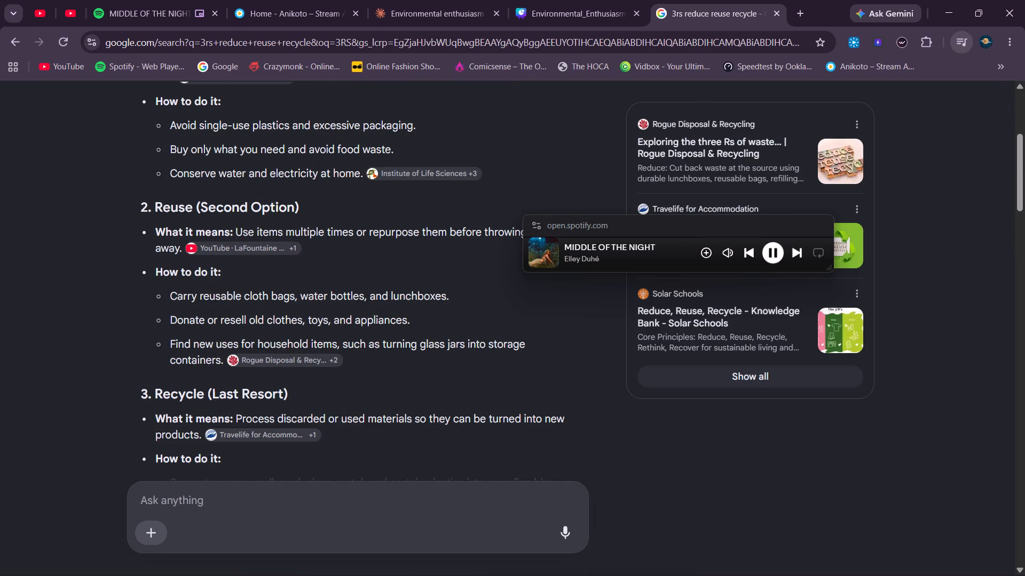
scroll(251, 294, "down", 14)
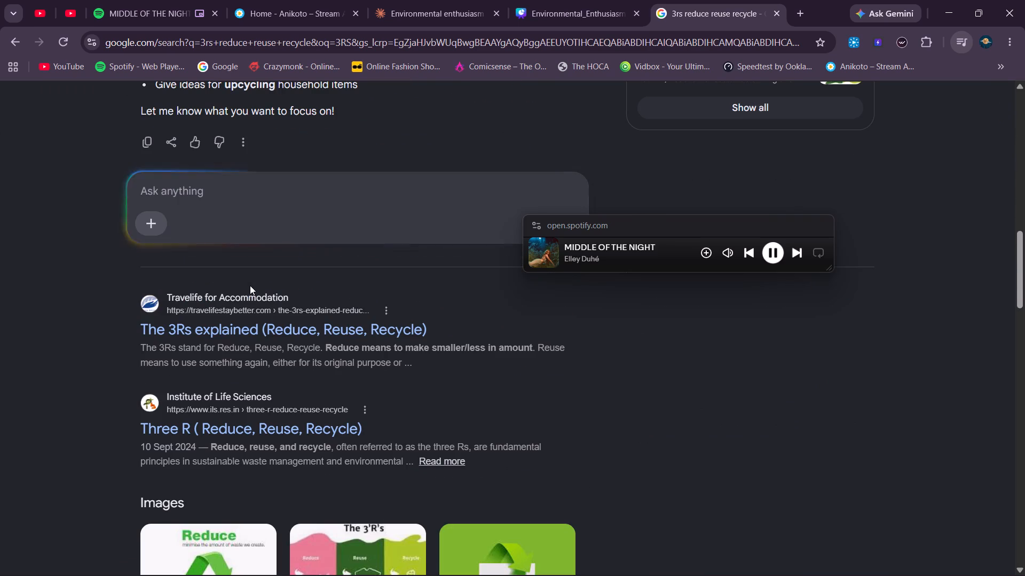
scroll(250, 264, "up", 20)
scroll(250, 264, "up", 7)
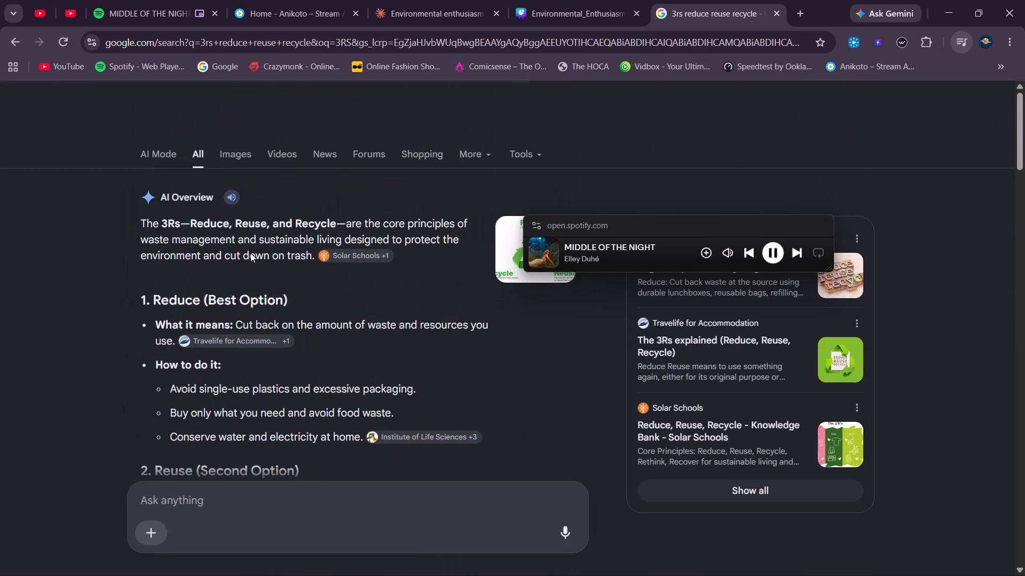
scroll(250, 253, "up", 3)
Refine the Google search to "3rs reduce reuse recycle explain".
left_click(290, 113)
key("space")
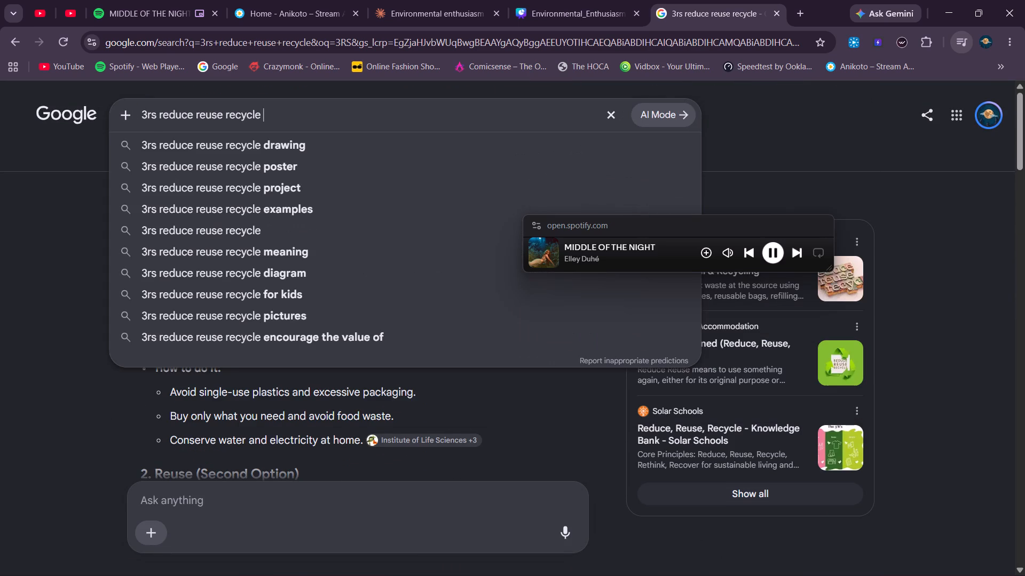
type("explain")
key("Return")
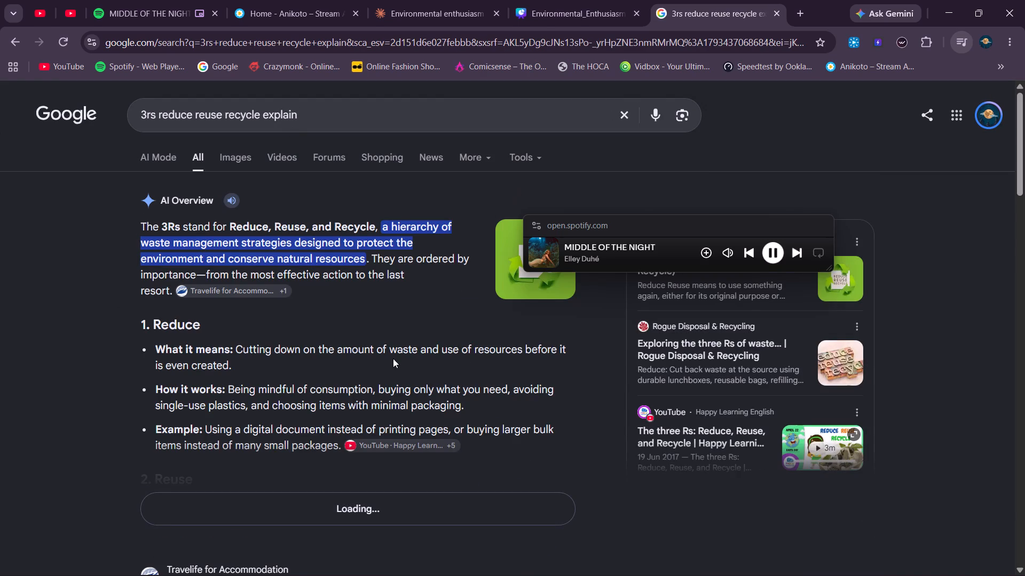
Copy the "What it means" sentence for Reduce from the AI Overview and replace page 8's Reduce placeholder in Canva with it.
scroll(318, 393, "down", 2)
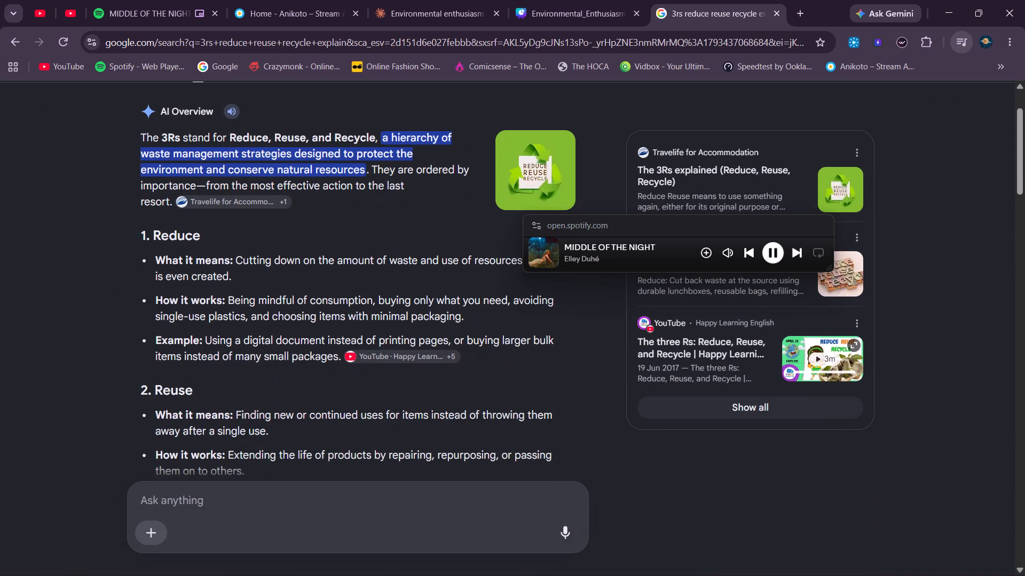
left_click_drag(232, 254, 243, 274)
right_click(255, 261)
left_click(270, 275)
left_click(533, 0)
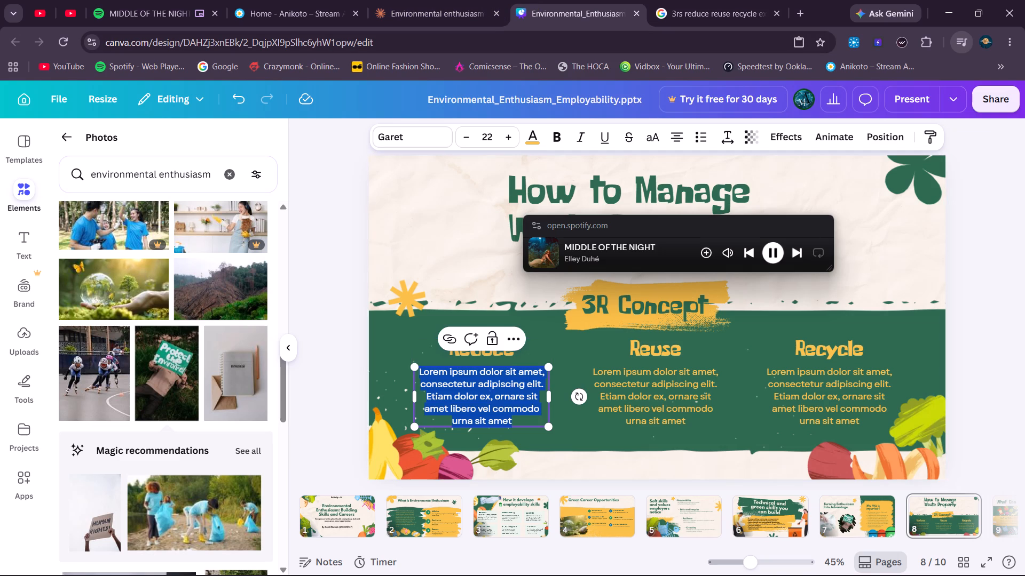
key("ctrl+v")
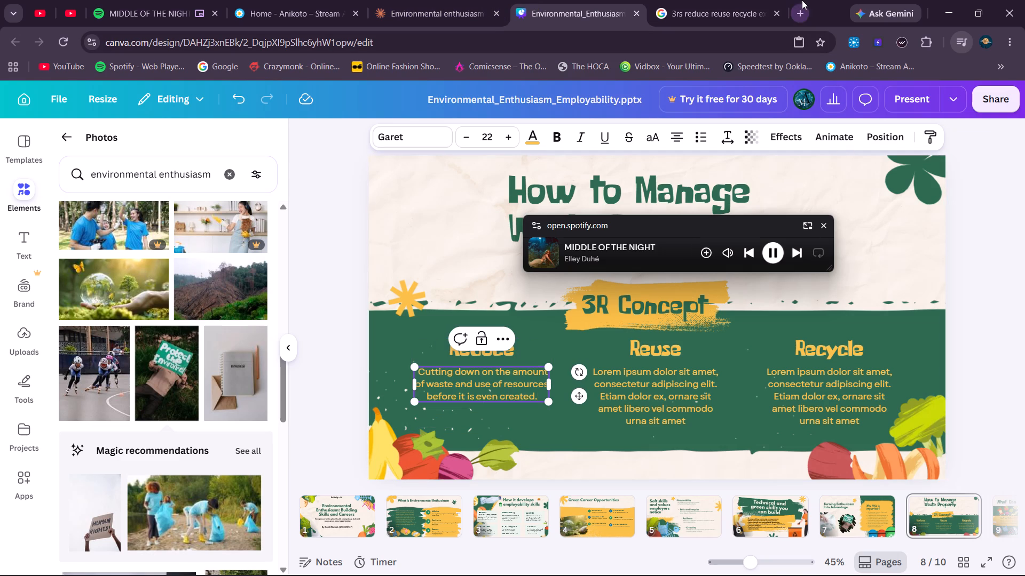
left_click(761, 0)
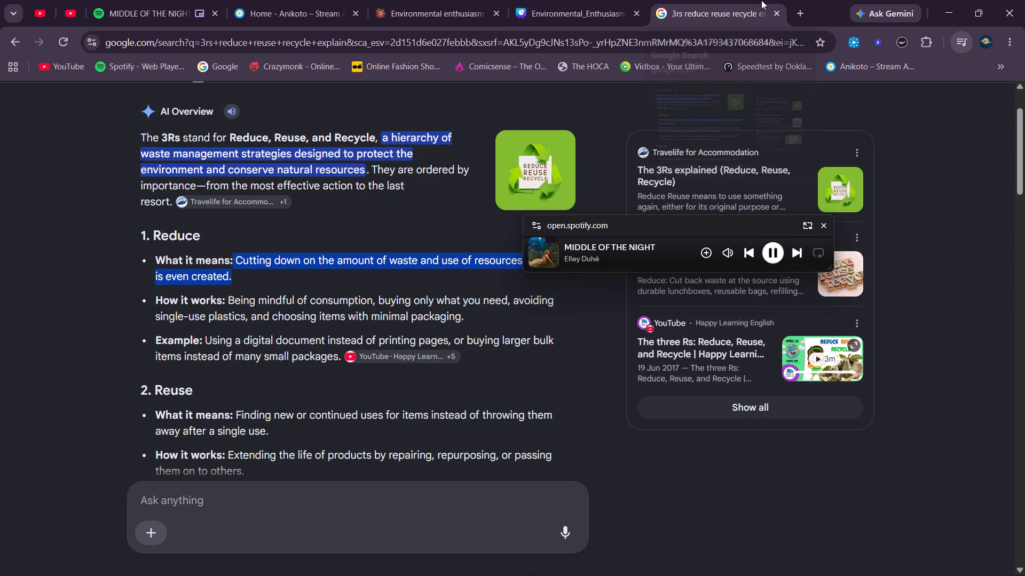
left_click(613, 0)
left_click(399, 235)
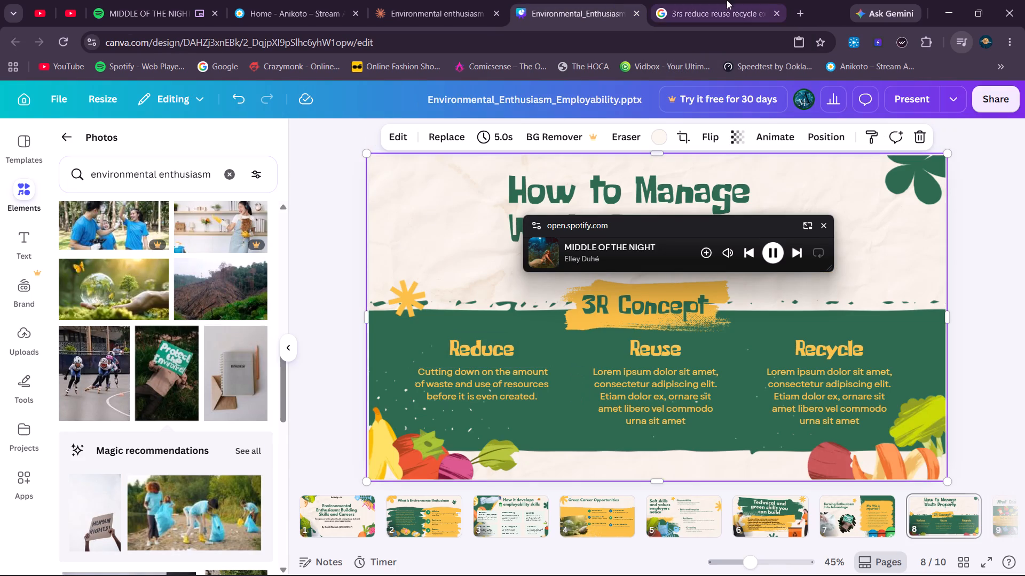
Copy the "What it means" sentence for Reuse from the Google overview and replace page 8's Reuse placeholder with it.
left_click(744, 0)
scroll(184, 347, "down", 2)
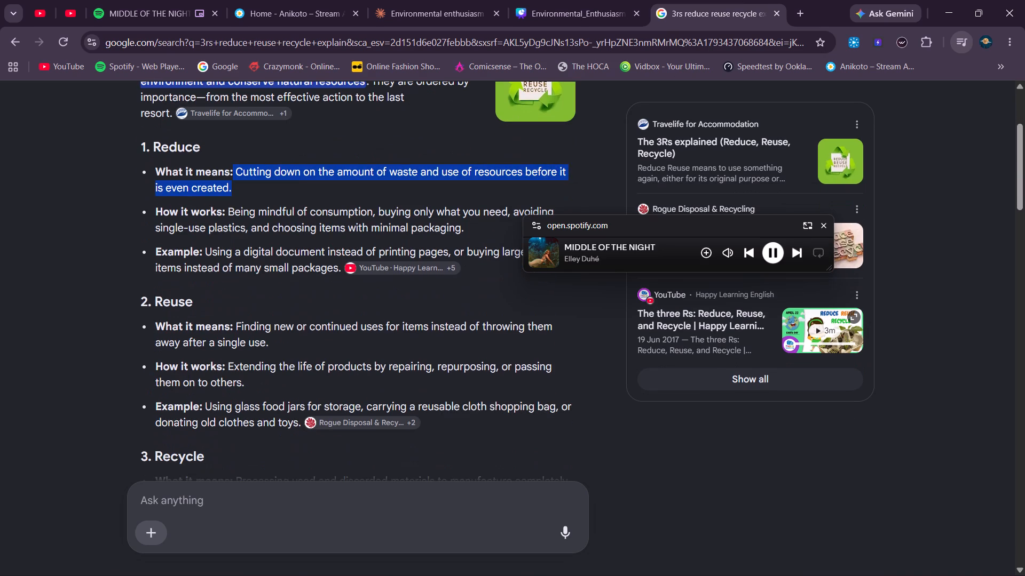
left_click_drag(236, 328, 246, 333)
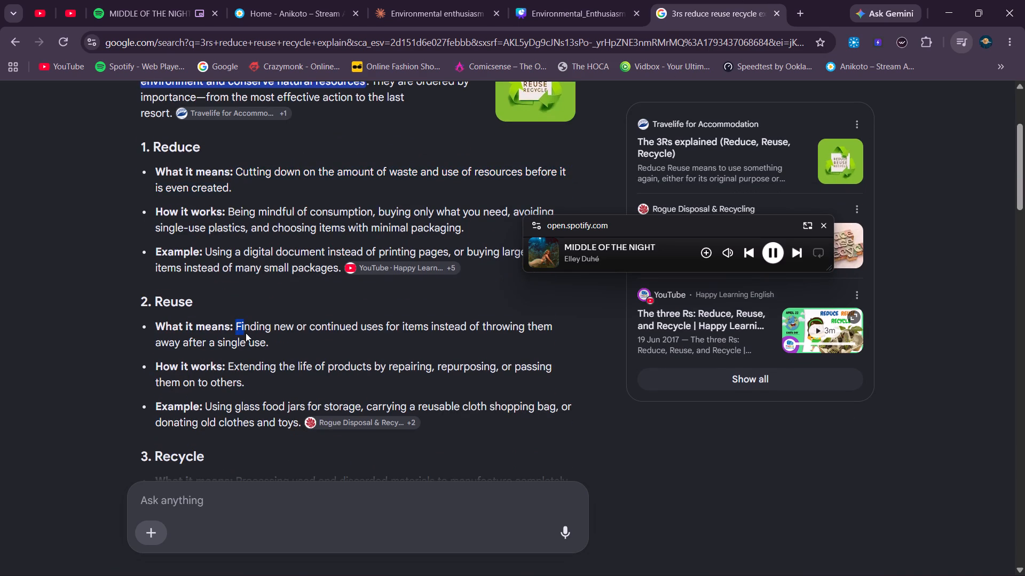
left_click_drag(246, 333, 268, 347)
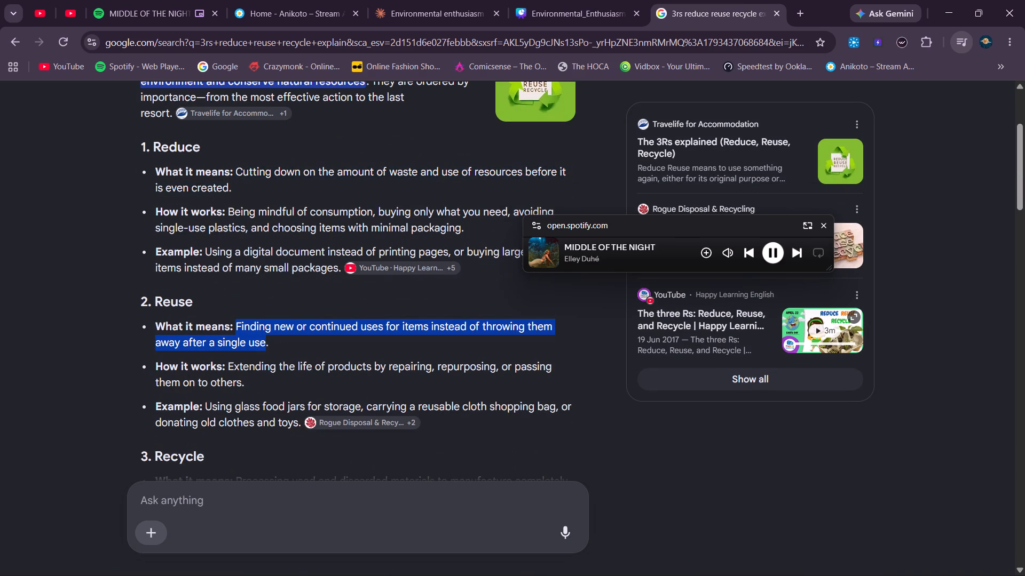
right_click(267, 347)
left_click(280, 375)
right_click(256, 345)
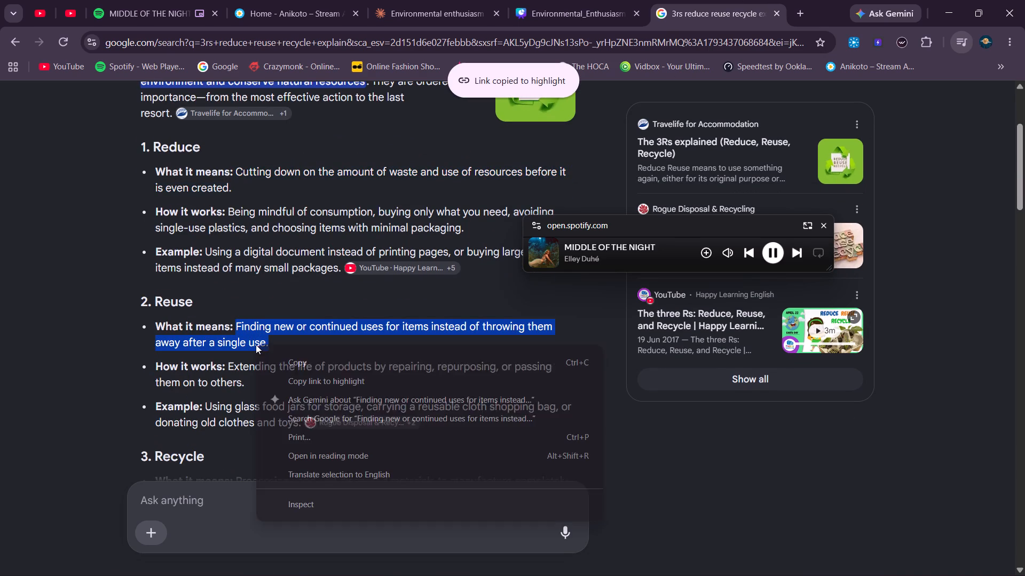
left_click(278, 359)
left_click(548, 0)
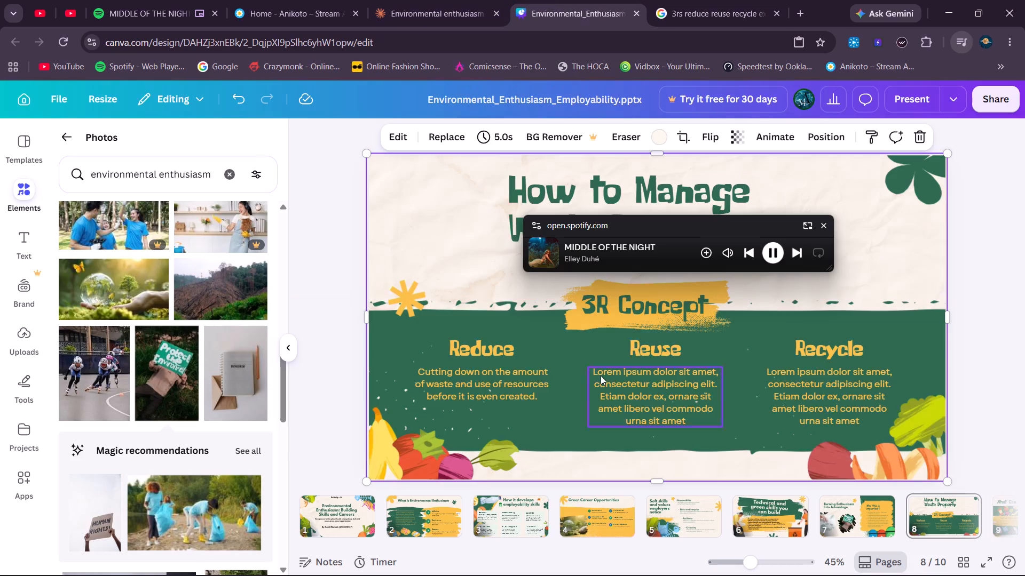
left_click(614, 380)
left_click(614, 380)
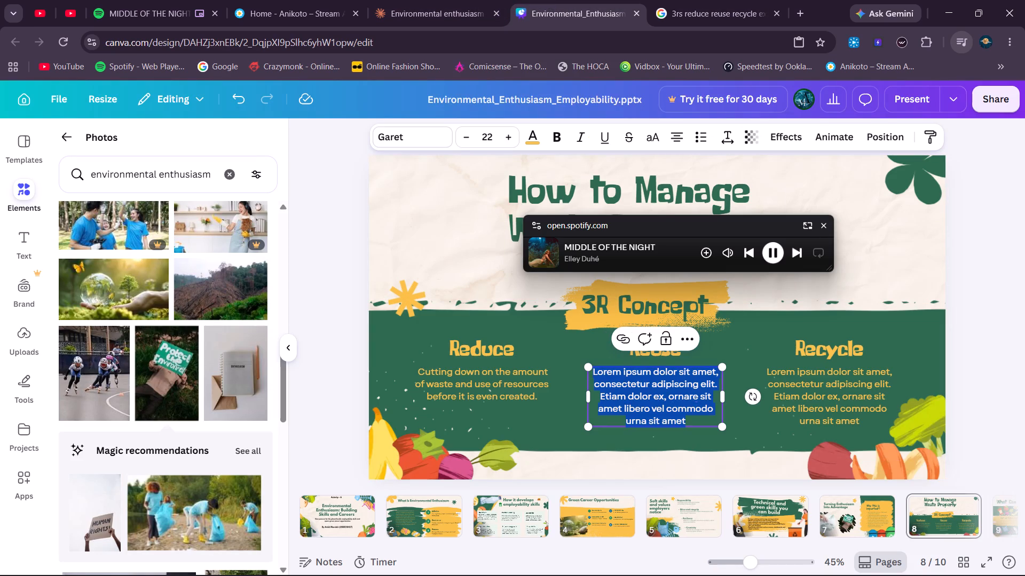
key("ctrl+v")
Copy the "What it means" sentence for Recycle from the Google overview and replace page 8's Recycle placeholder with it.
left_click(711, 0)
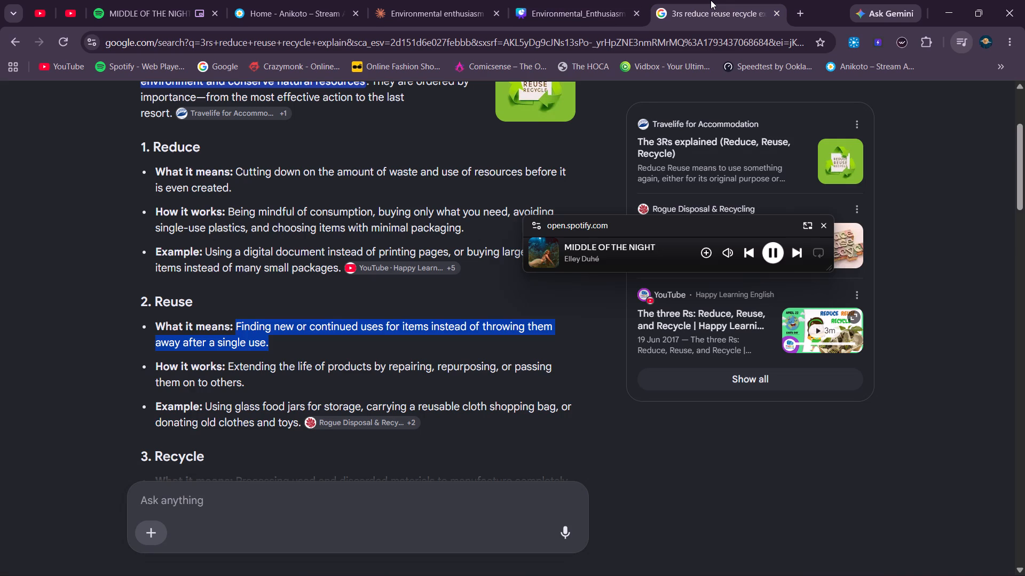
left_click(439, 358)
scroll(439, 358, "down", 5)
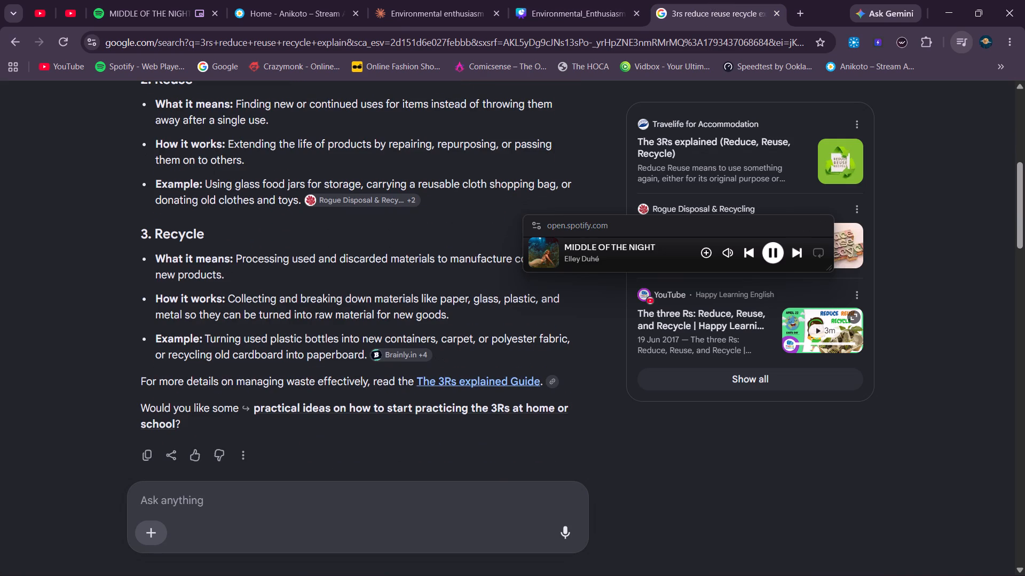
left_click_drag(234, 262, 232, 278)
right_click(256, 261)
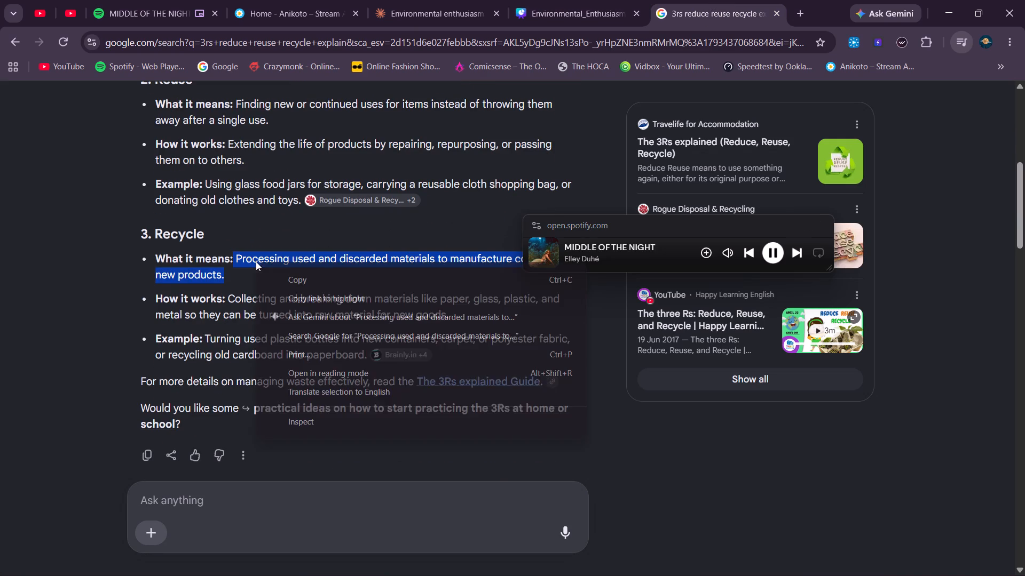
left_click(272, 279)
left_click(610, 10)
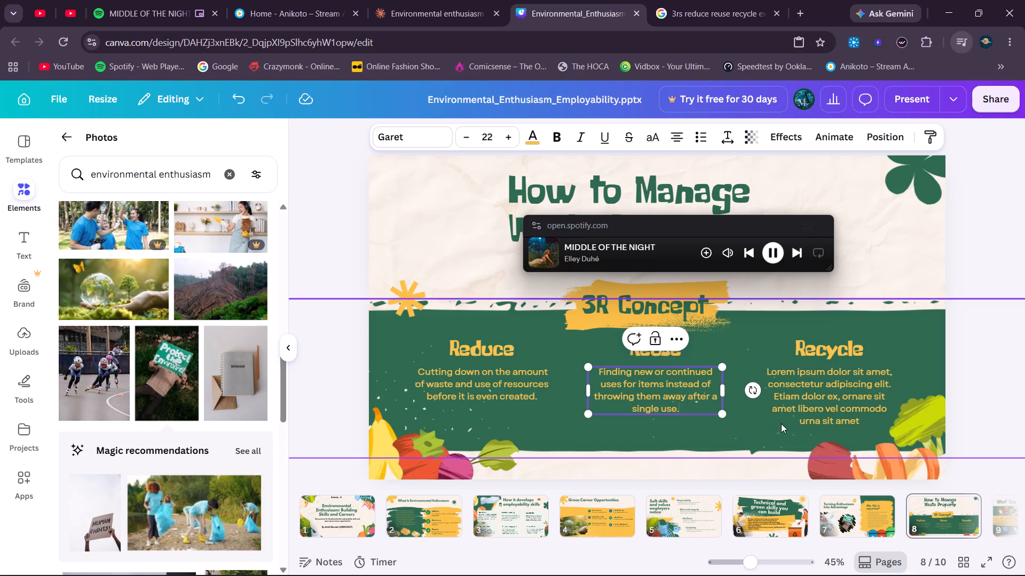
left_click(834, 386)
left_click(834, 386)
key("ctrl+v")
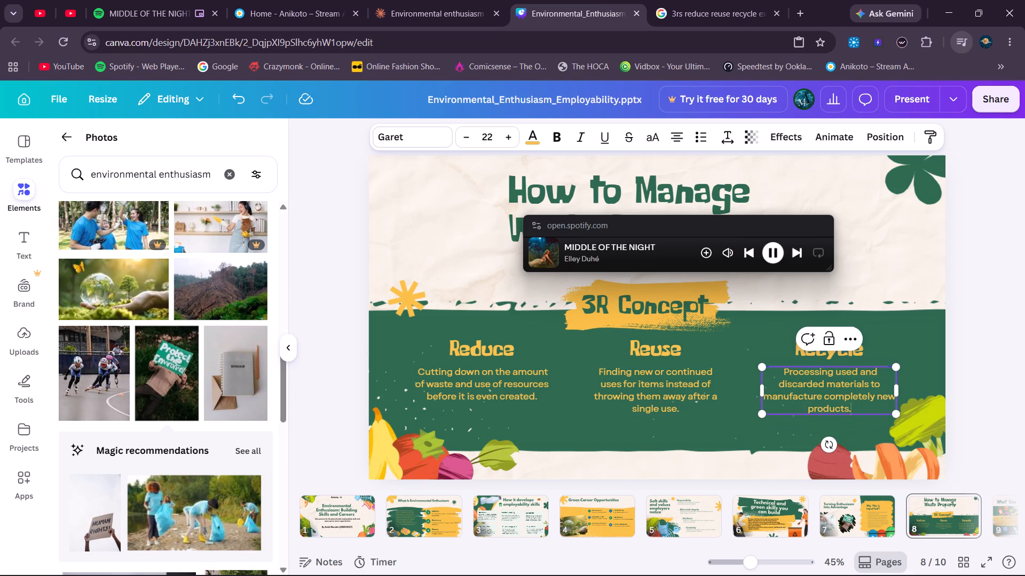
left_click(908, 268)
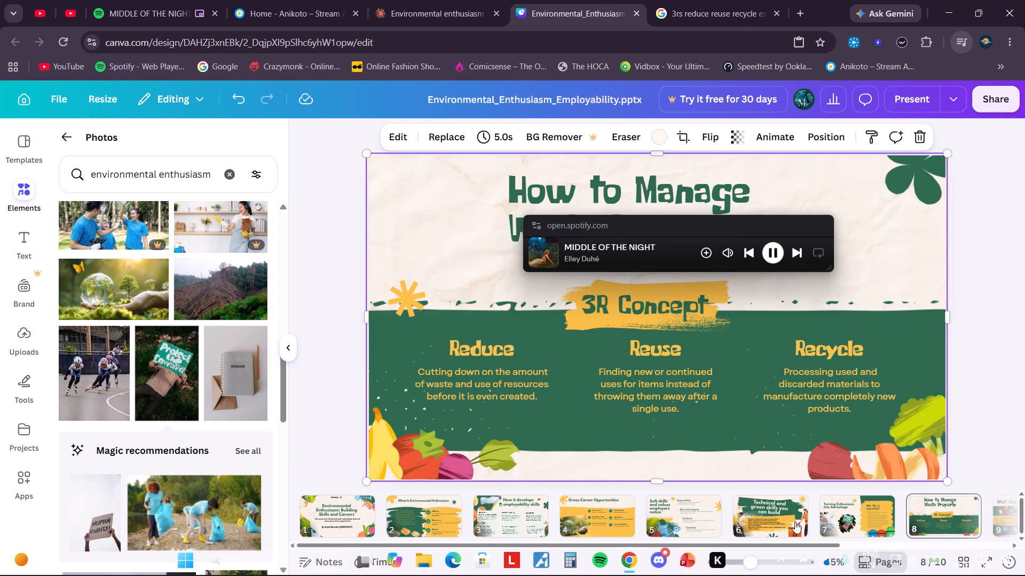
Move the floating music player off the page 8 title so it no longer covers the slide.
left_click_drag(685, 228, 239, 19)
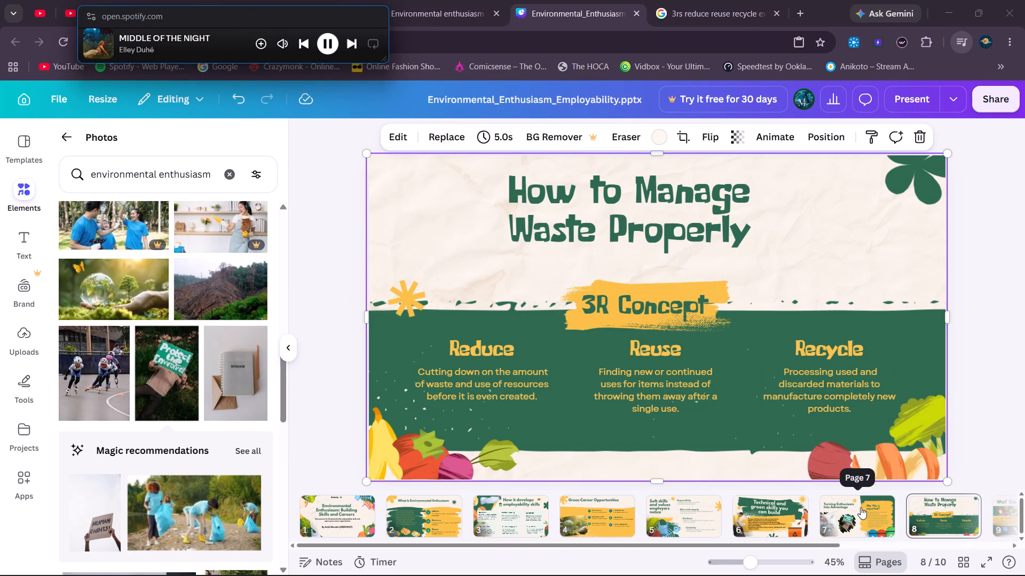
Look through pages 7, 8 and 9 and check the 3Rs overview in Google before continuing with page 9.
scroll(827, 508, "down", 1)
left_click(827, 508)
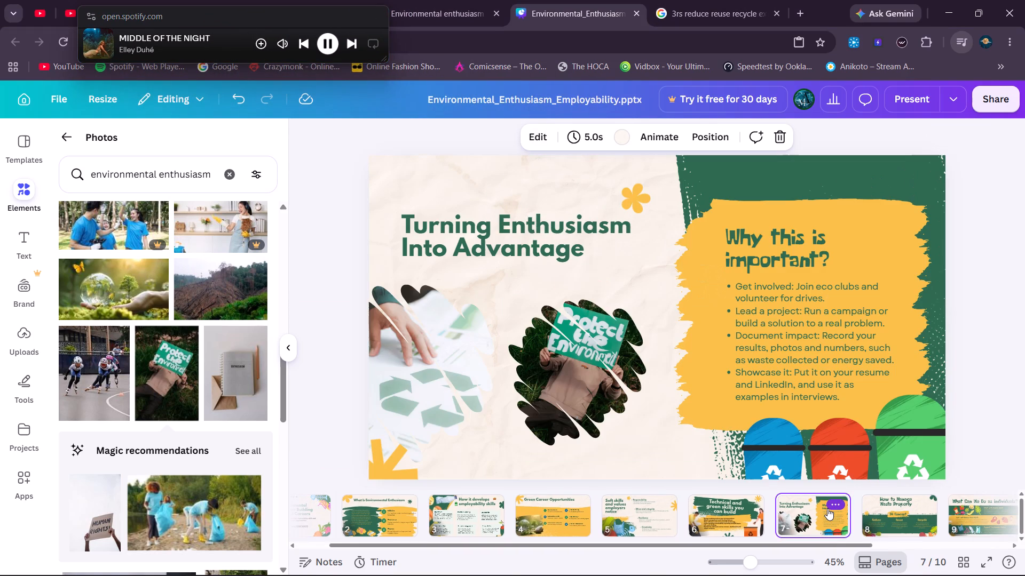
scroll(827, 508, "down", 1)
left_click(883, 513)
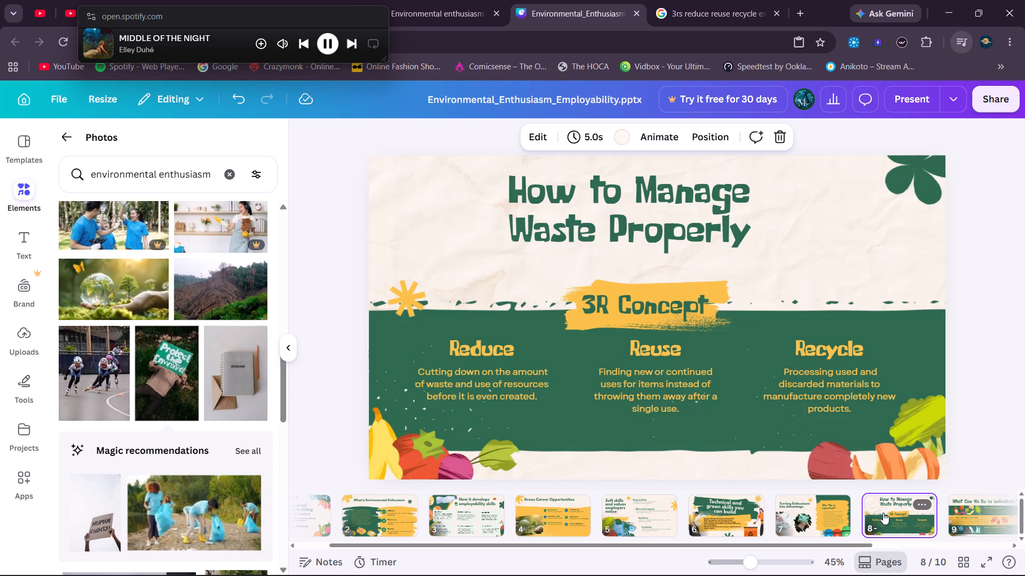
left_click(815, 513)
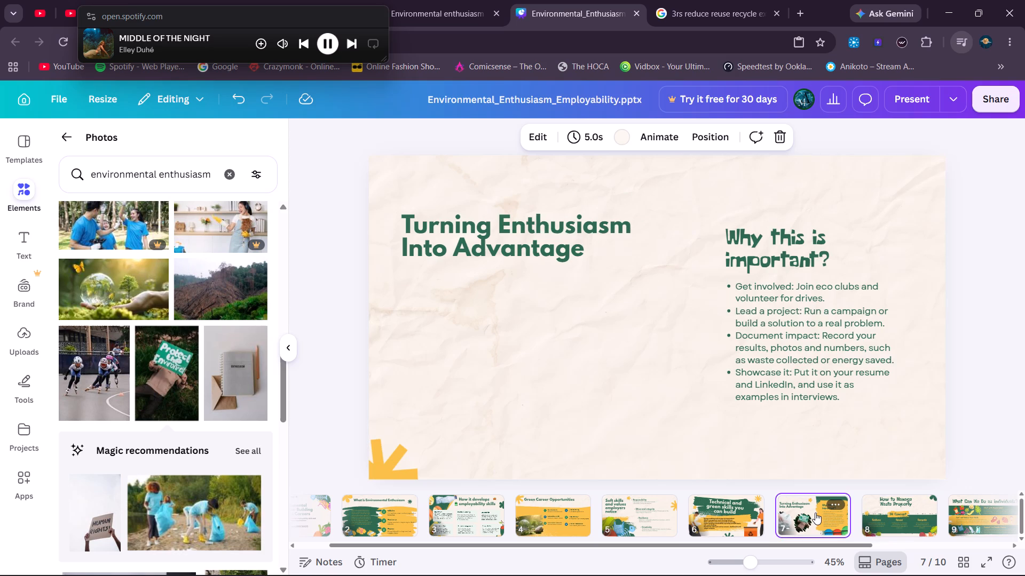
left_click(883, 519)
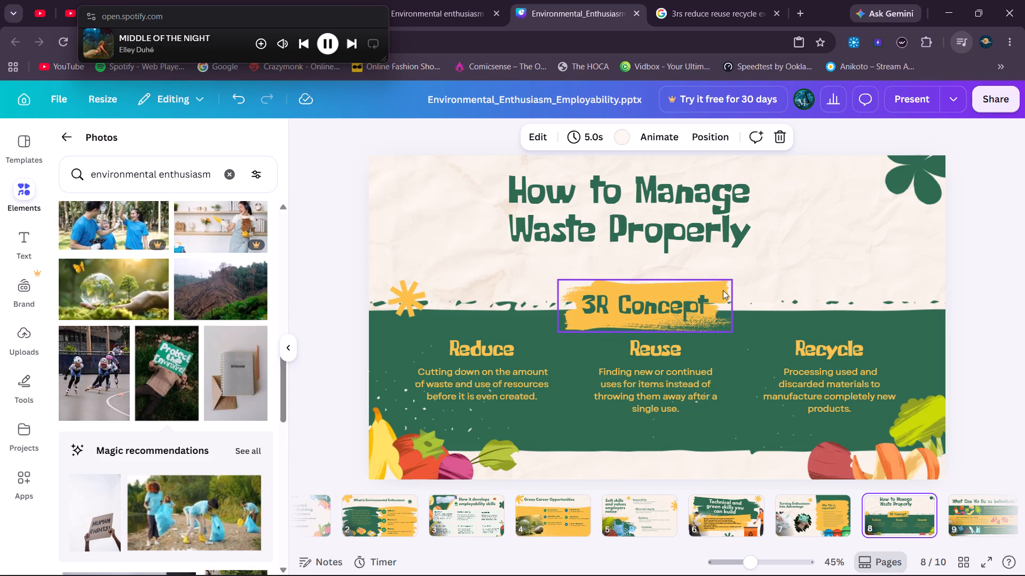
left_click(965, 509)
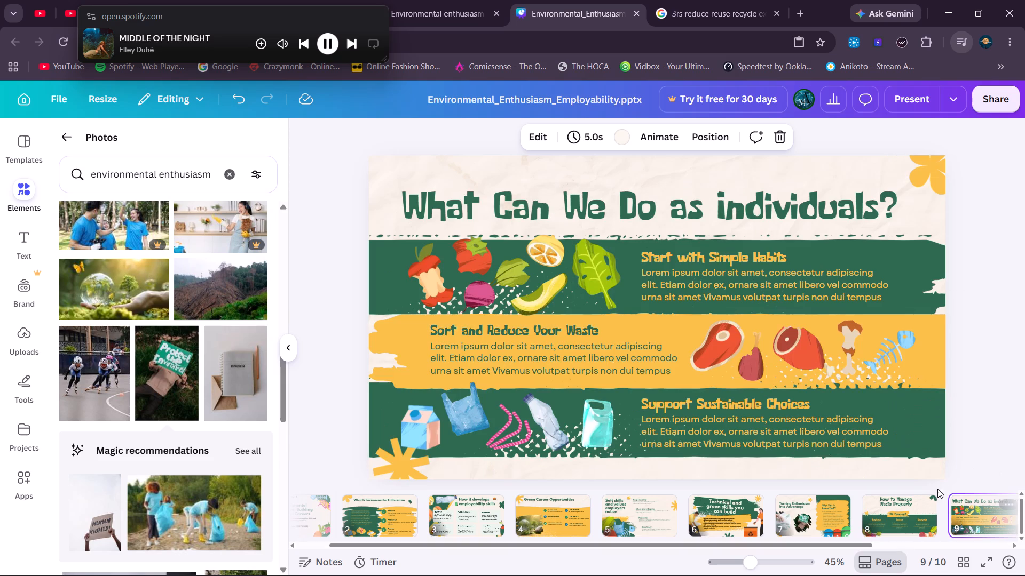
scroll(848, 511, "down", 4)
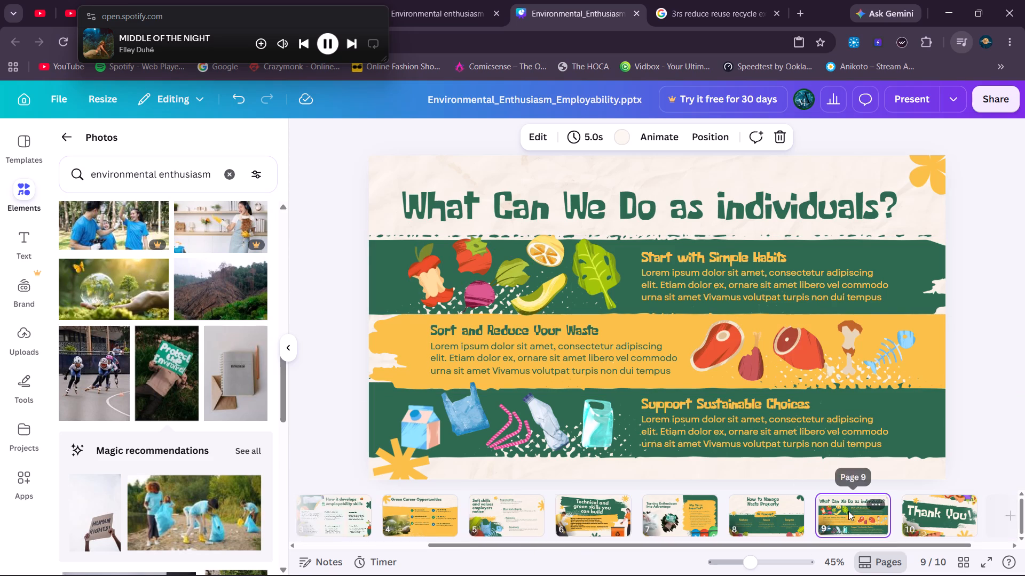
scroll(848, 511, "down", 1)
left_click(687, 3)
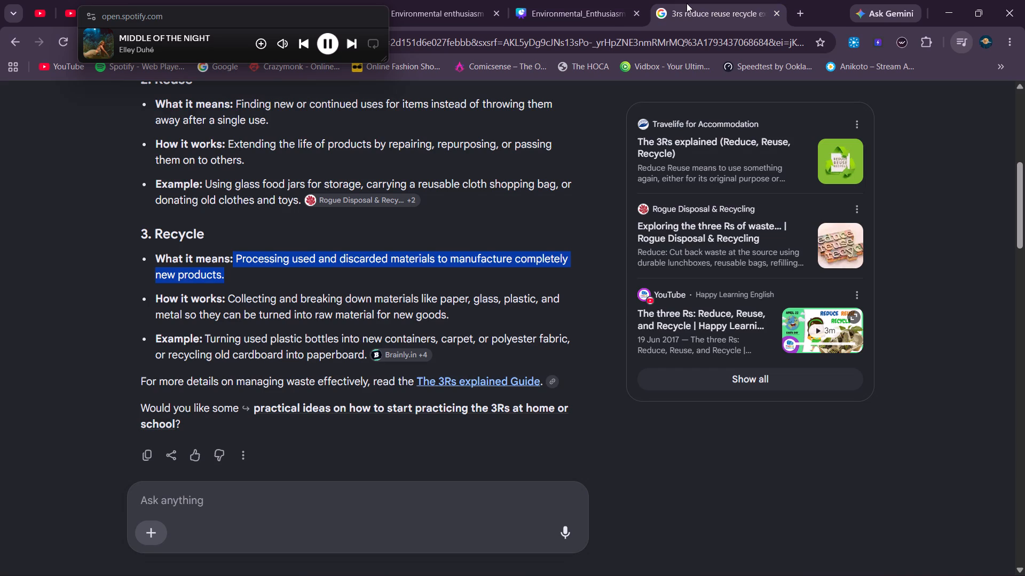
left_click(554, 0)
Replace page 9's title with the "Key Takeaway" heading copied from slide 7 of the PowerPoint file.
left_click(556, 192)
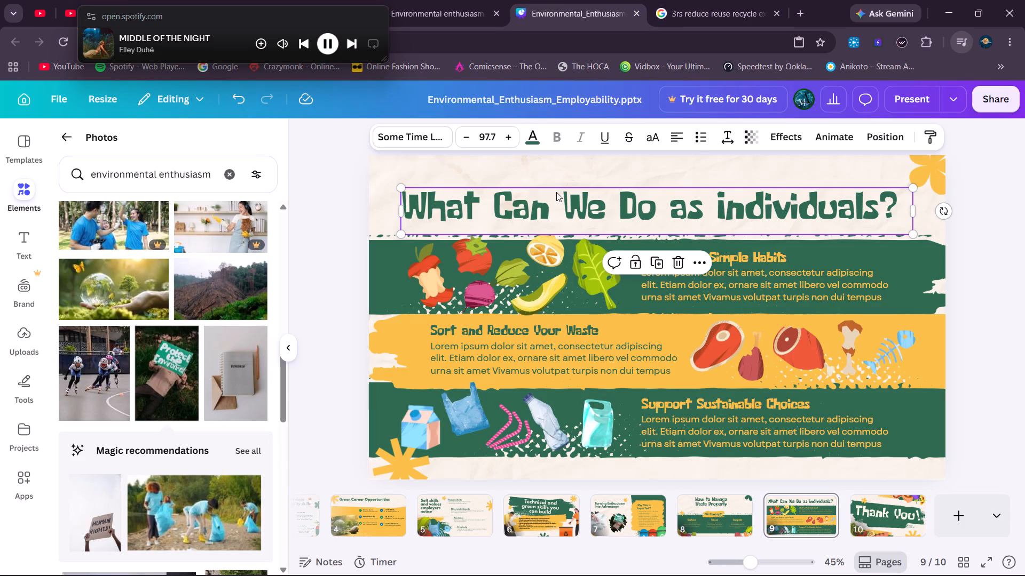
left_click(563, 195)
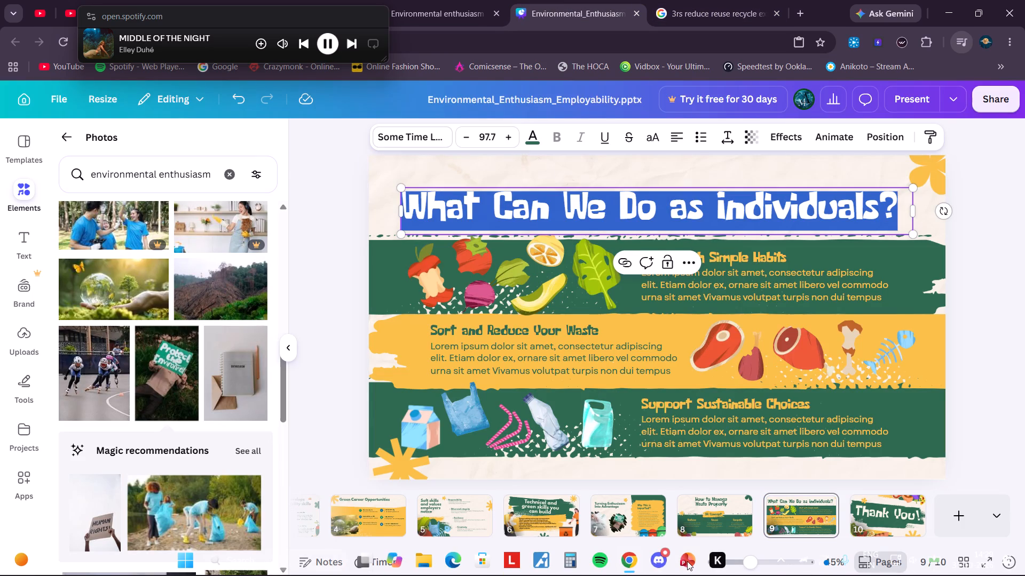
left_click(687, 561)
left_click(84, 486)
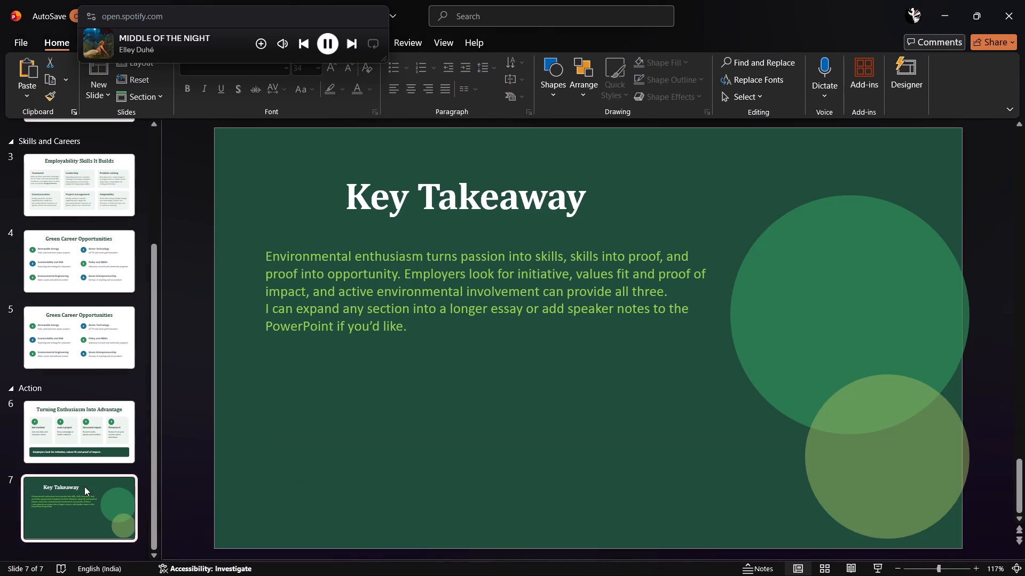
left_click(380, 224)
double_click(397, 201)
left_click(397, 201)
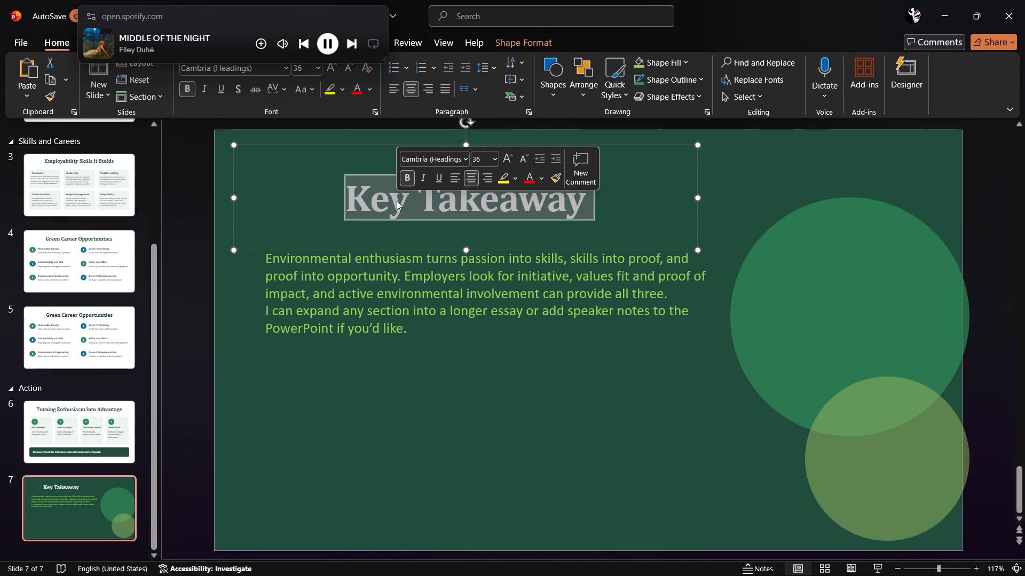
key("ctrl+c")
key("ctrl+c")
key("ctrl+c")
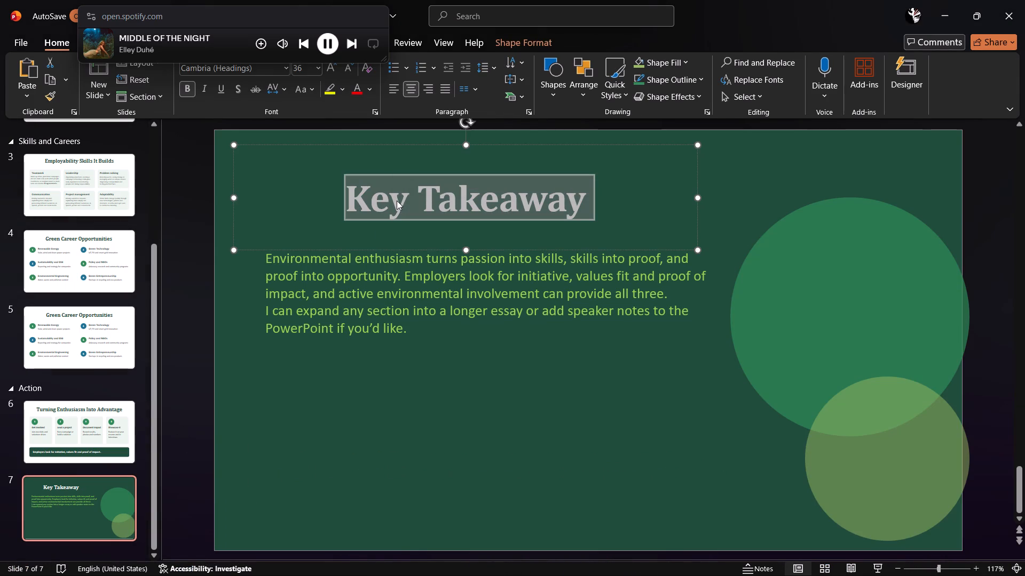
left_click(942, 0)
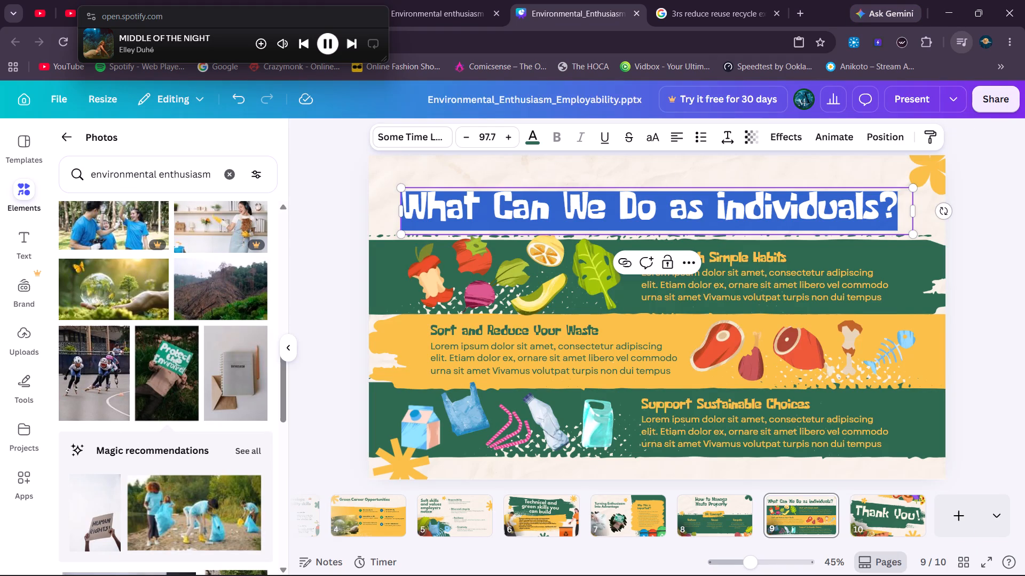
key("ctrl+v")
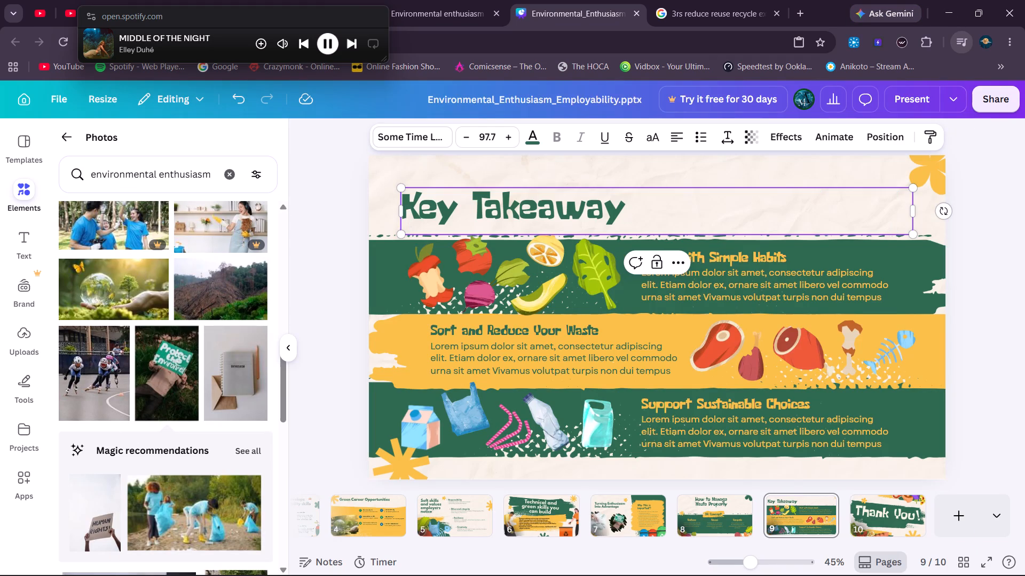
Narrow the "Key Takeaway" title box to fit its text and move it towards the middle of page 9's header.
left_click(911, 211)
left_click_drag(915, 210, 709, 211)
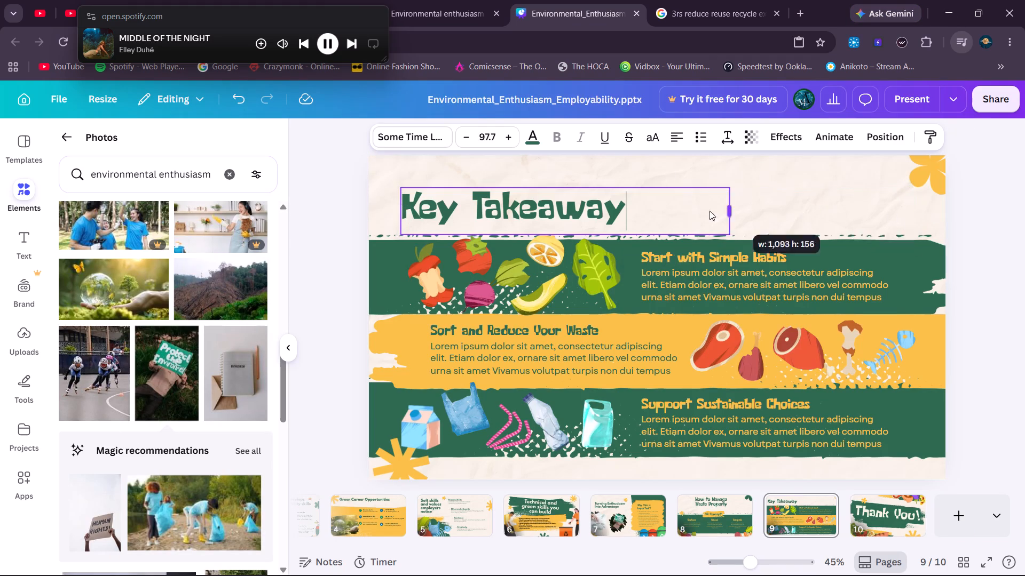
left_click_drag(709, 211, 642, 215)
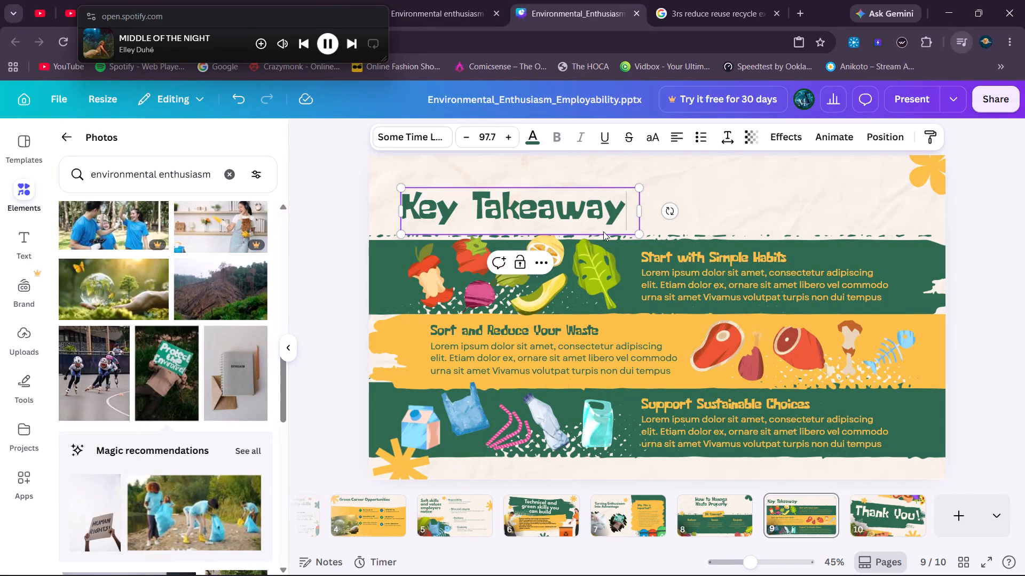
left_click(640, 222)
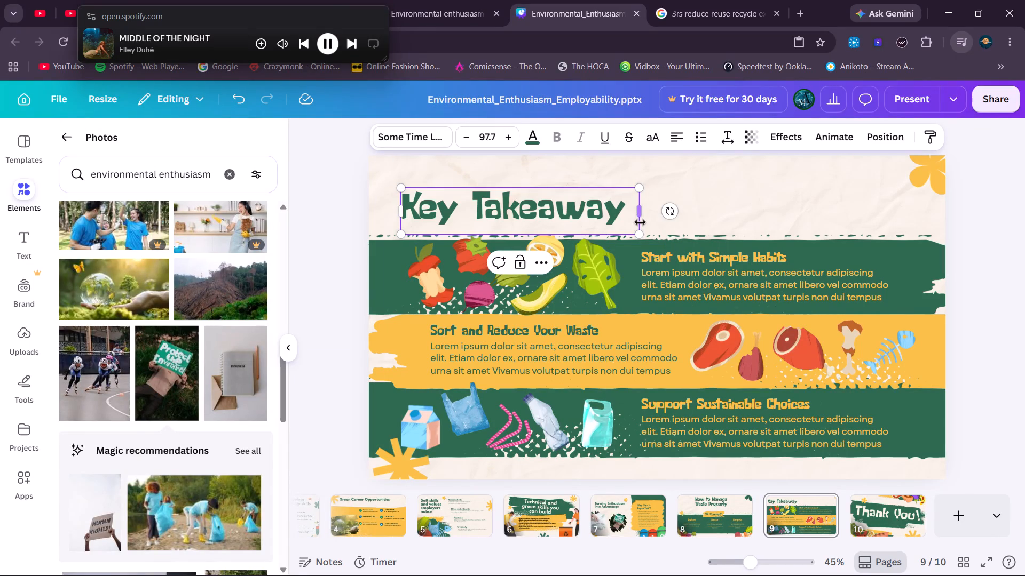
left_click(645, 221)
left_click(645, 221)
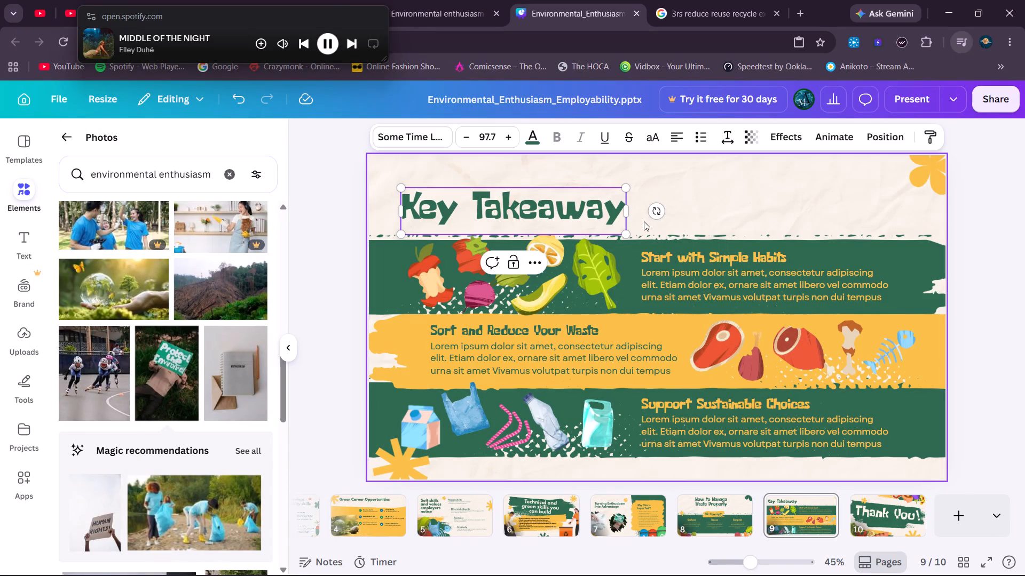
left_click_drag(599, 223, 620, 218)
left_click_drag(532, 207, 600, 197)
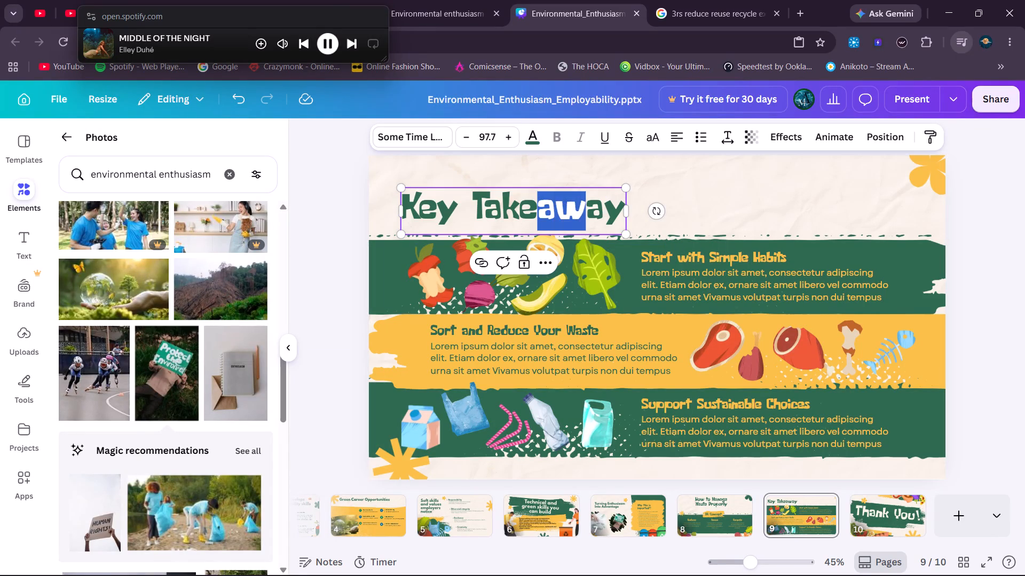
left_click_drag(600, 197, 641, 197)
left_click_drag(593, 219, 613, 215)
left_click(648, 217)
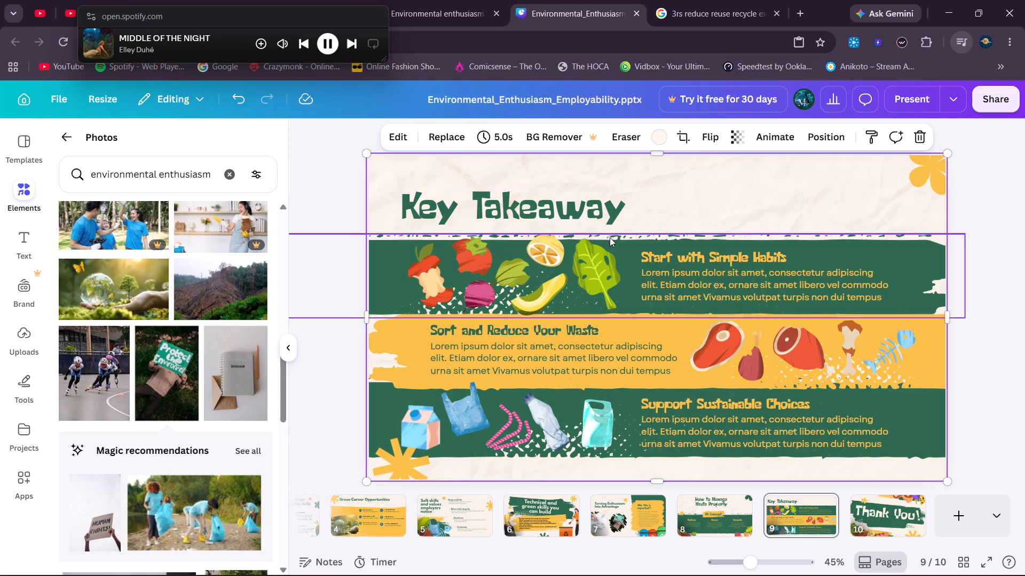
left_click_drag(516, 220, 650, 210)
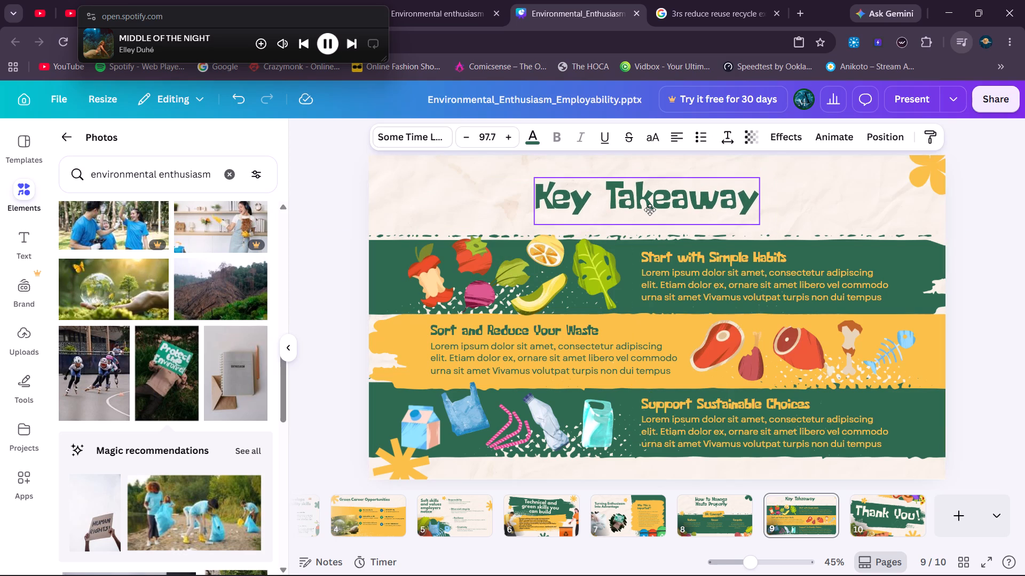
left_click_drag(650, 210, 645, 211)
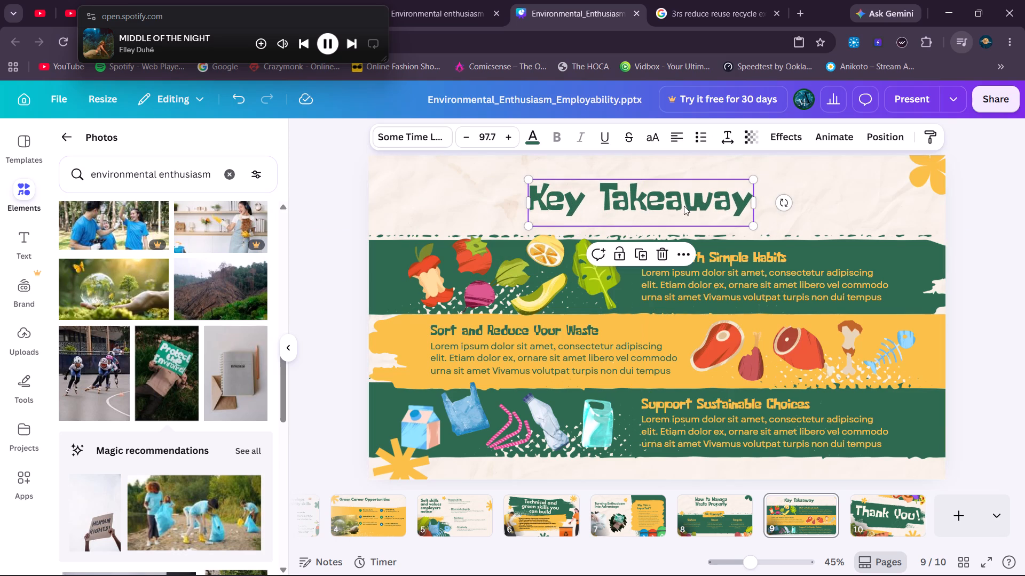
Change the font of page 9's "Key Takeaway" title to League Spartan.
double_click(686, 200)
left_click(686, 200)
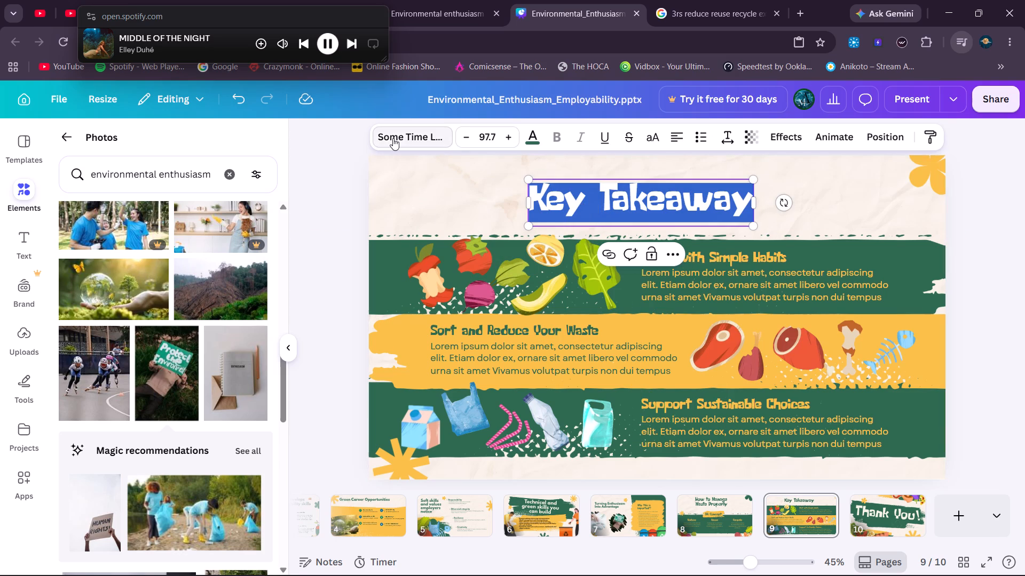
left_click(393, 138)
left_click(154, 313)
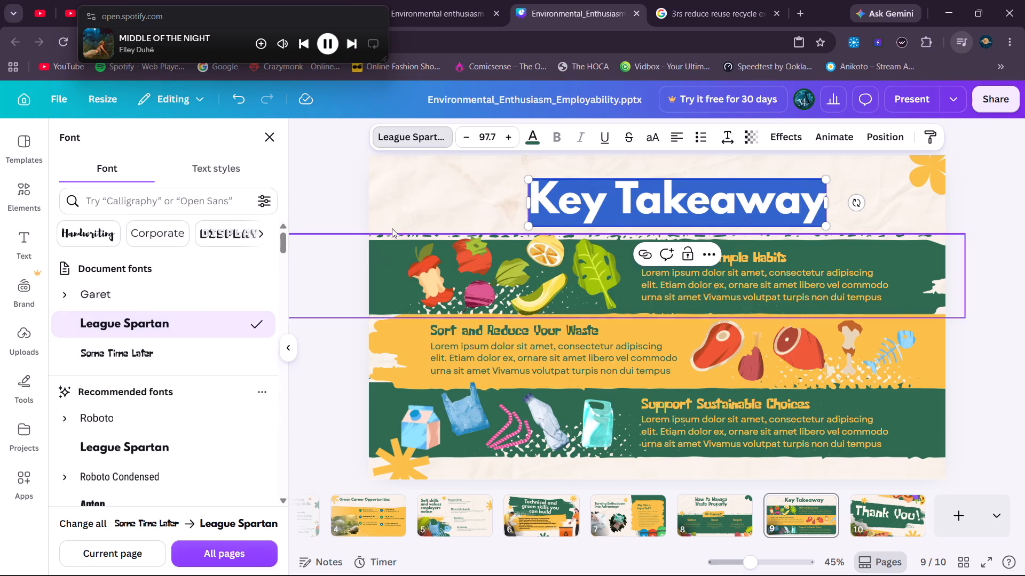
left_click(408, 208)
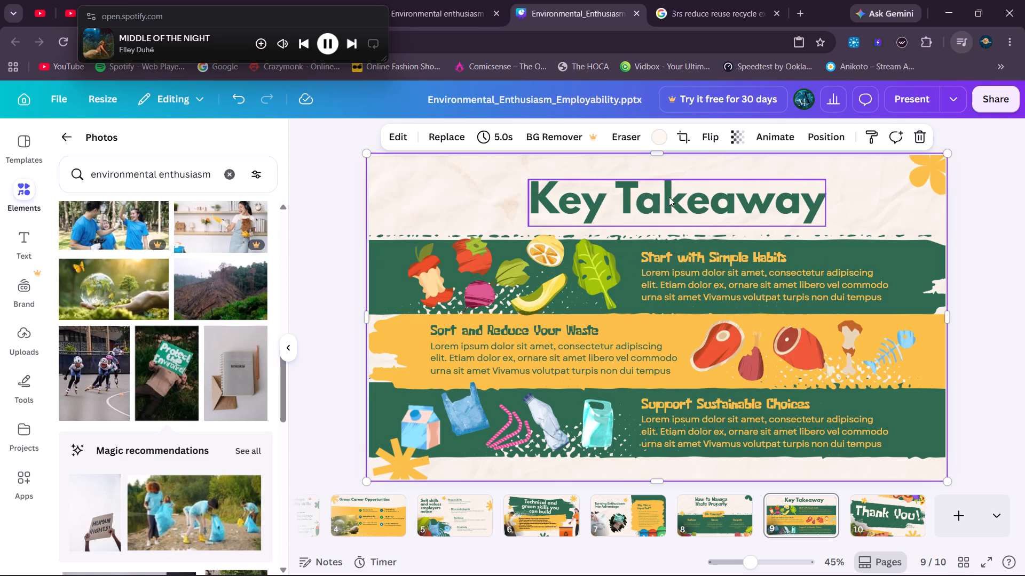
Centre the "Key Takeaway" title horizontally on page 9 and raise it closer to the page's upper edge.
left_click_drag(669, 196, 655, 192)
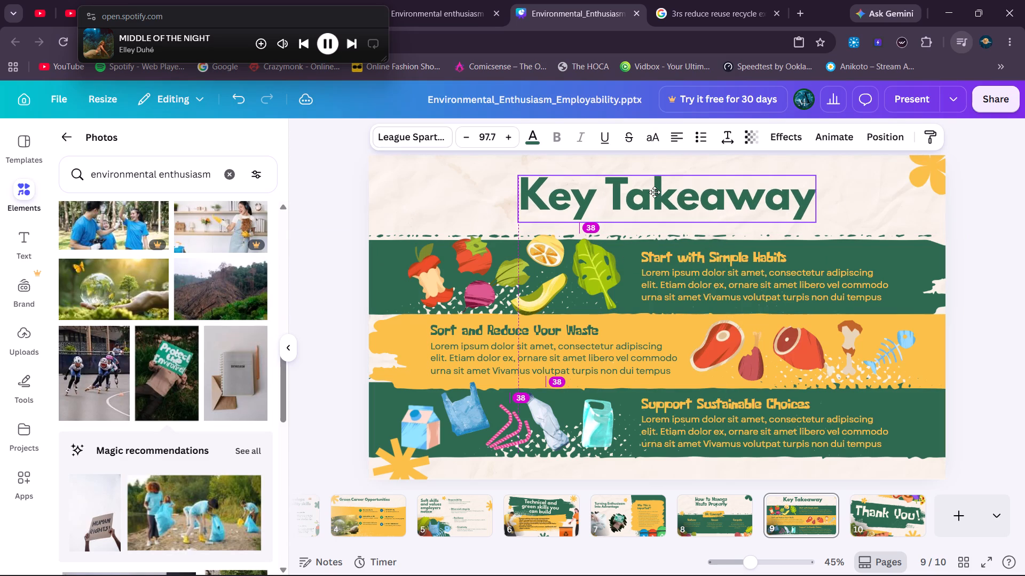
left_click_drag(655, 192, 650, 180)
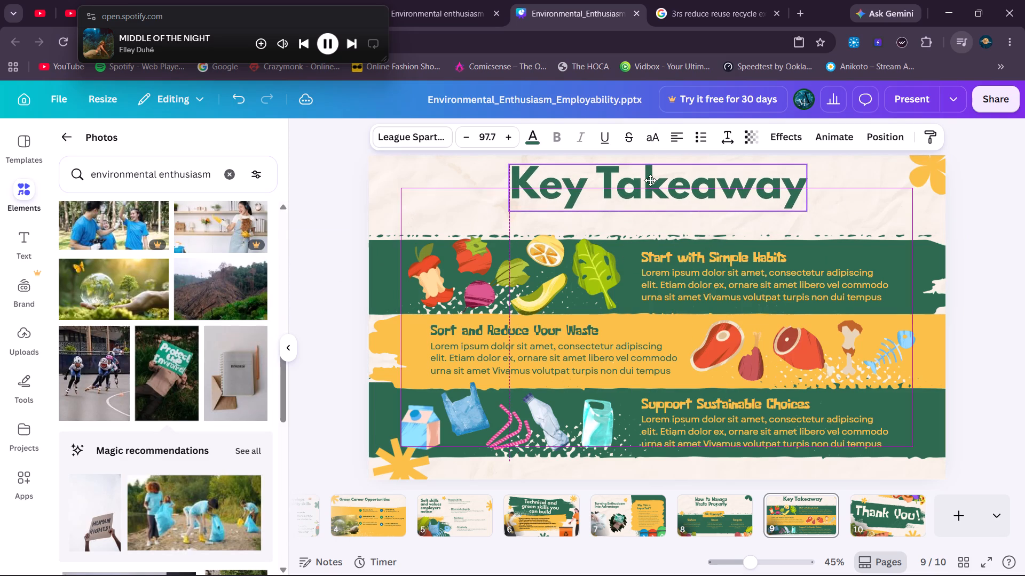
left_click_drag(650, 180, 649, 179)
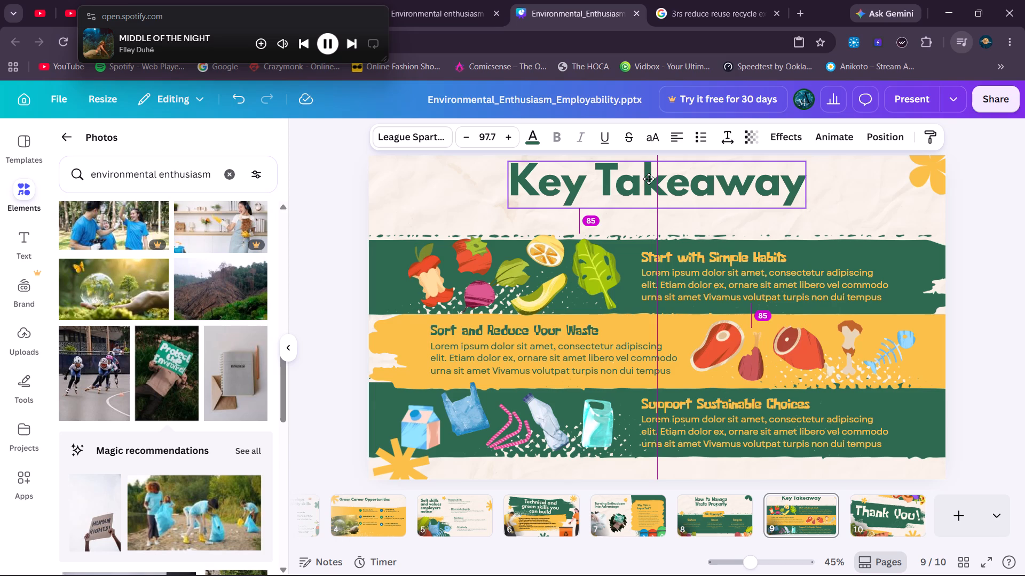
left_click_drag(649, 179, 649, 182)
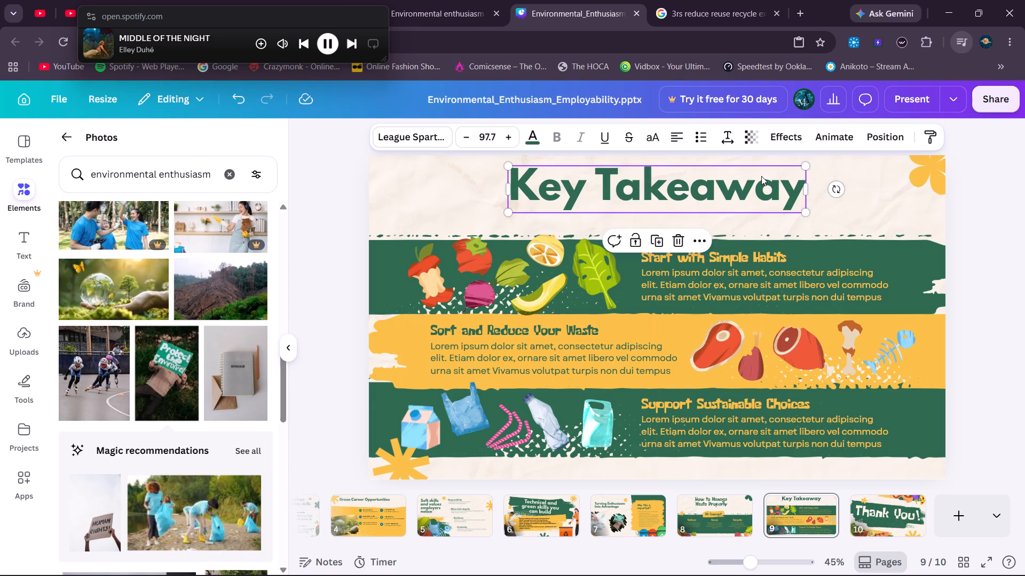
left_click(908, 175)
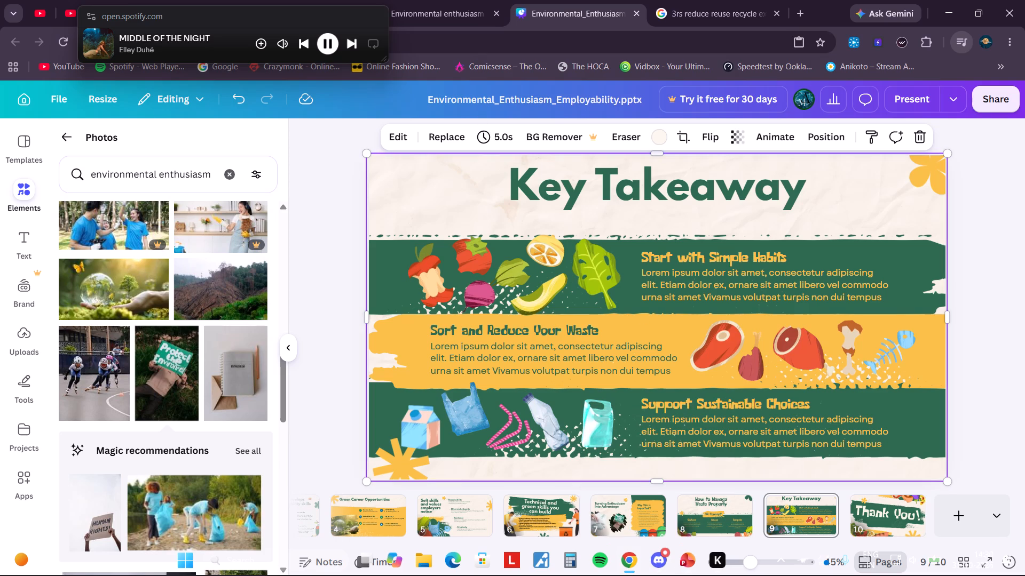
Copy the "Environmental enthusiasm turns passion into skills" paragraph, up to "provide all three", from PowerPoint slide 7 and return to Canva.
left_click(689, 558)
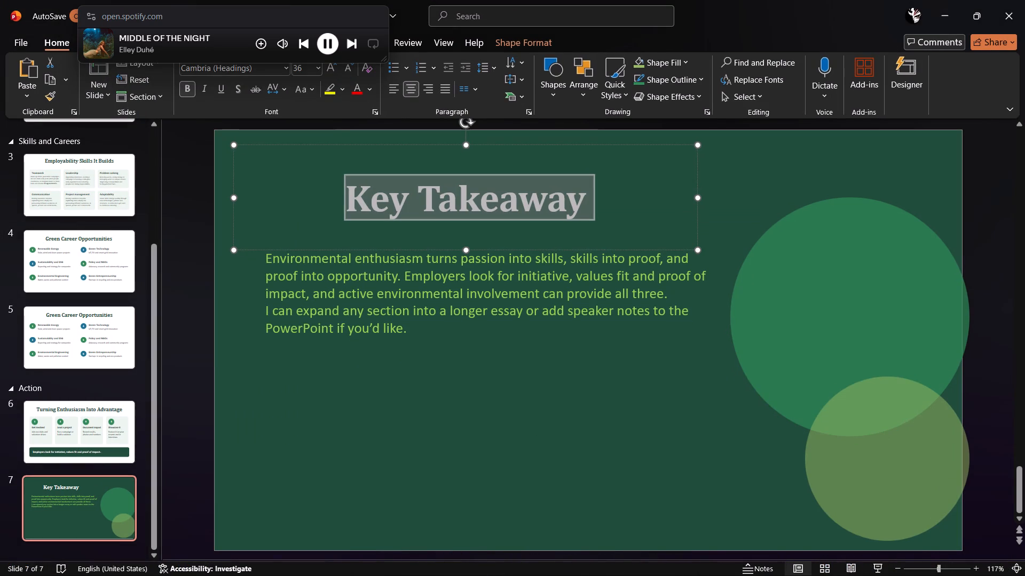
left_click_drag(271, 263, 388, 285)
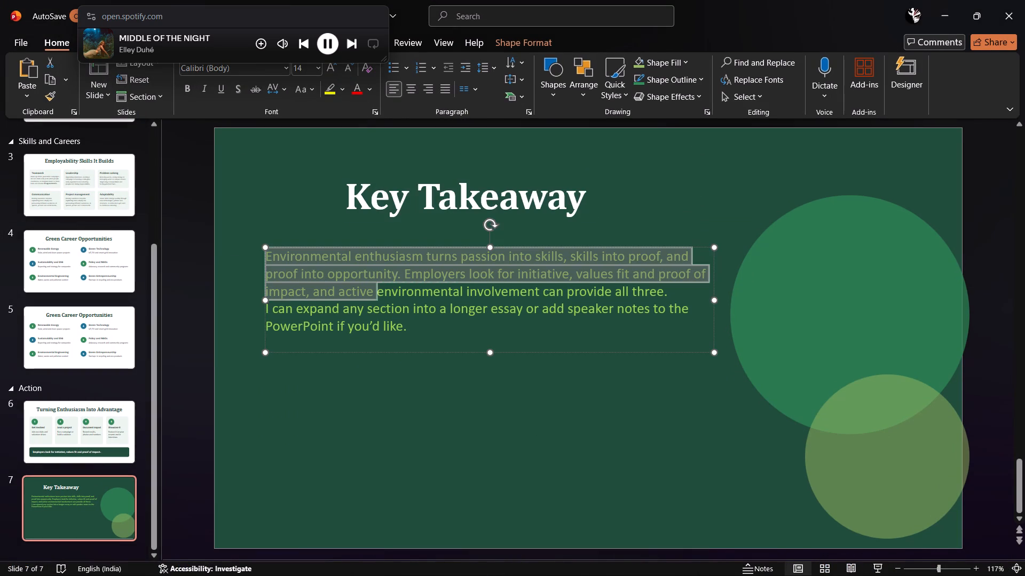
left_click_drag(388, 285, 659, 289)
right_click(635, 282)
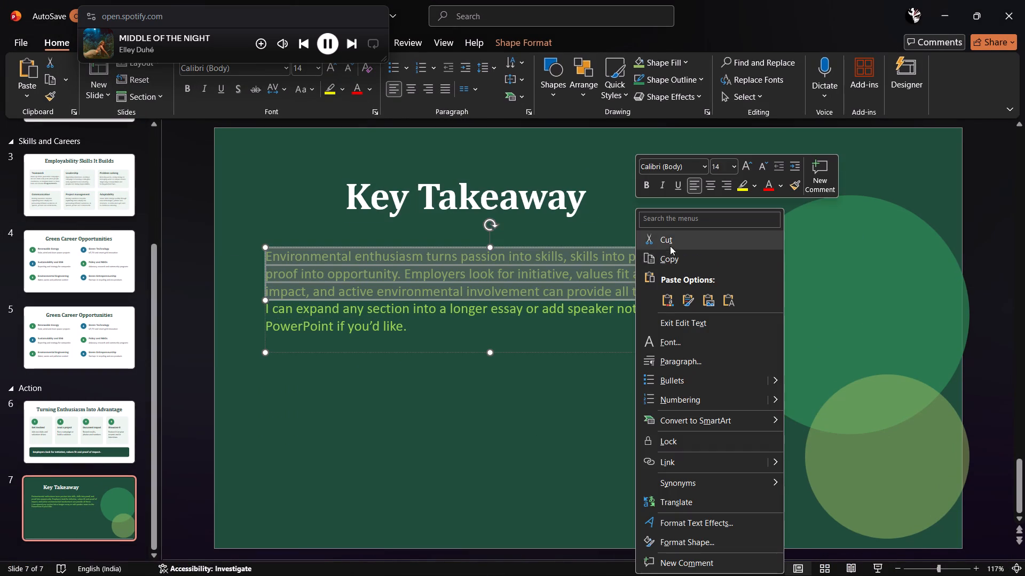
left_click(676, 261)
left_click(935, 16)
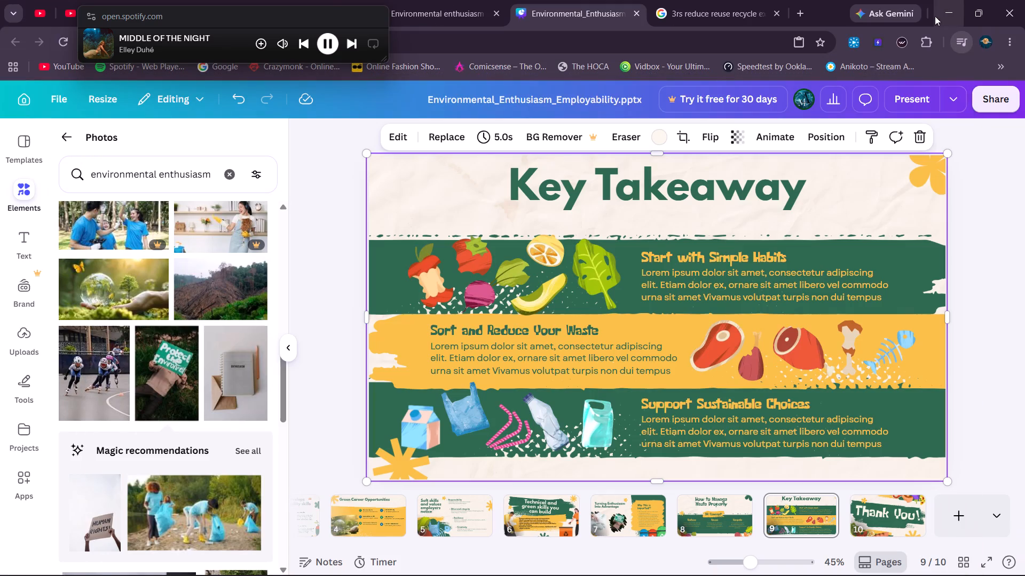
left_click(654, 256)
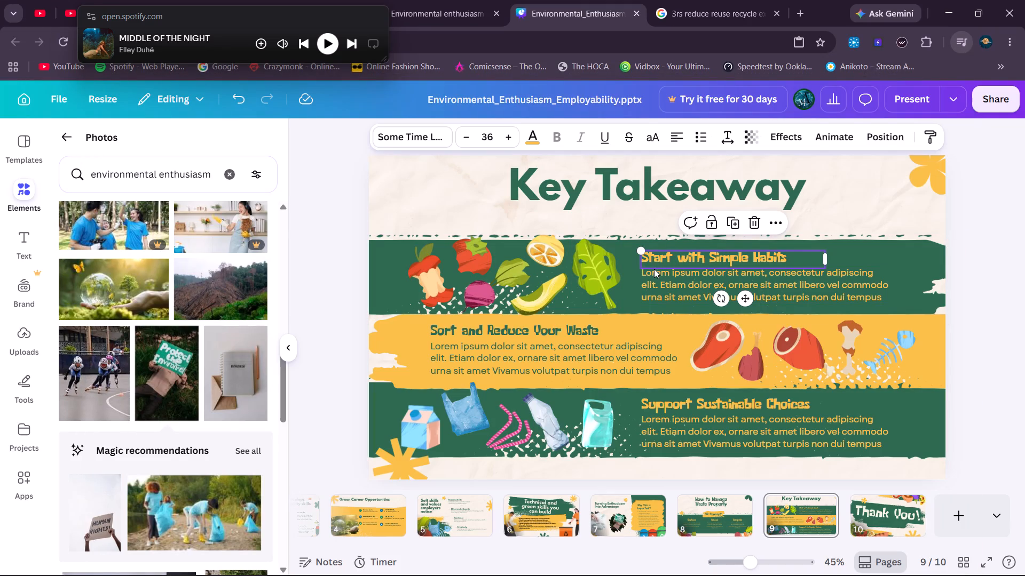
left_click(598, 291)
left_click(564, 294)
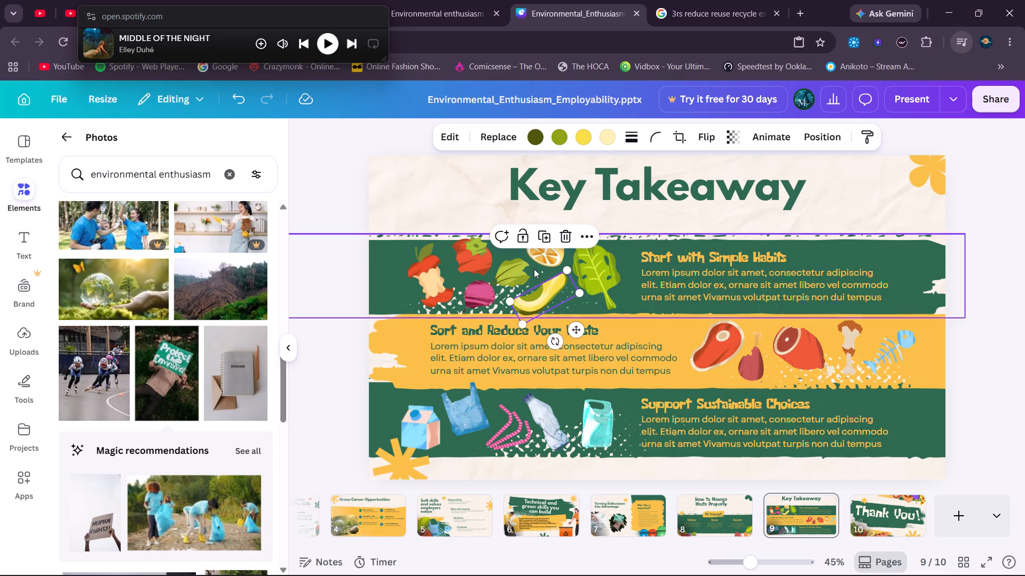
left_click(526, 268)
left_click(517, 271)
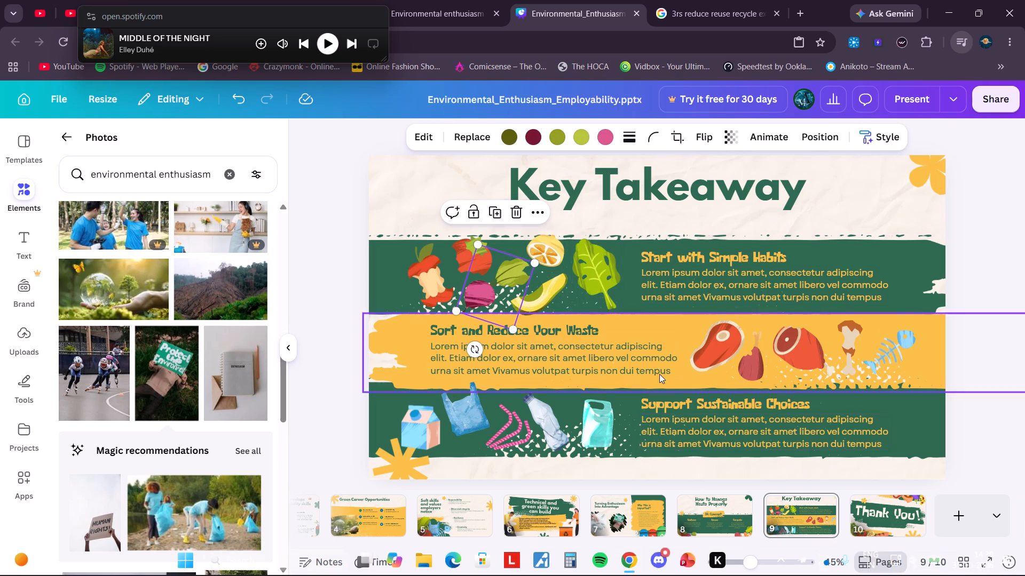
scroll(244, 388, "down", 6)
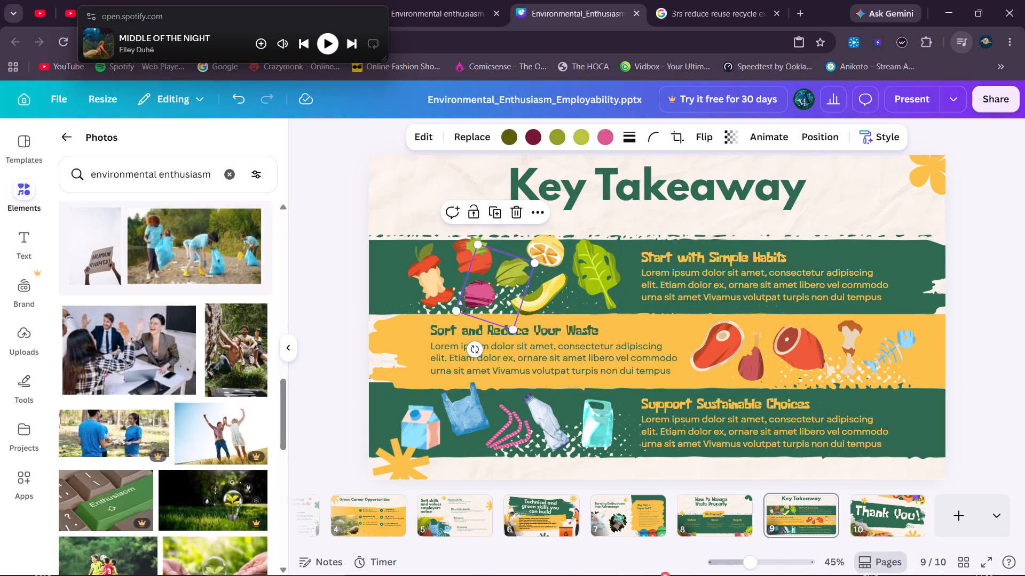
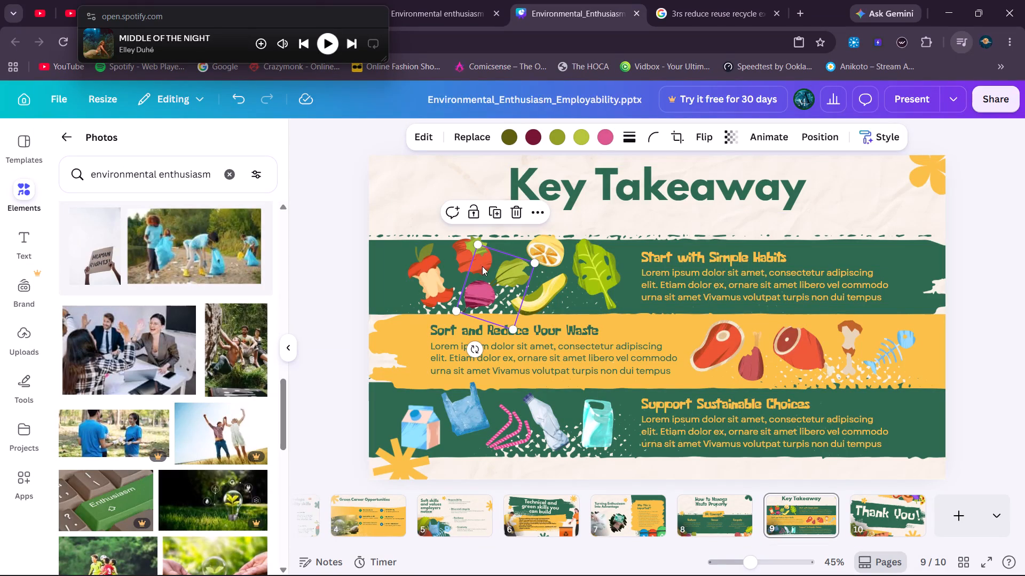
Adjust the spacing of the tomato, purple vegetable, lemon and avocado illustrations in page 9's upper green band.
left_click_drag(462, 260, 458, 261)
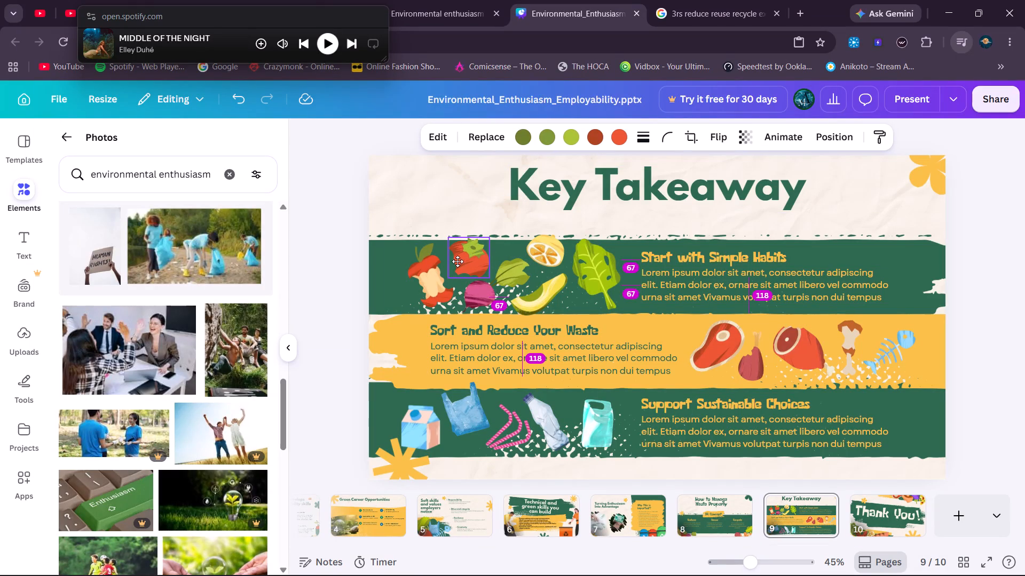
left_click_drag(458, 261, 454, 262)
left_click_drag(487, 287, 487, 287)
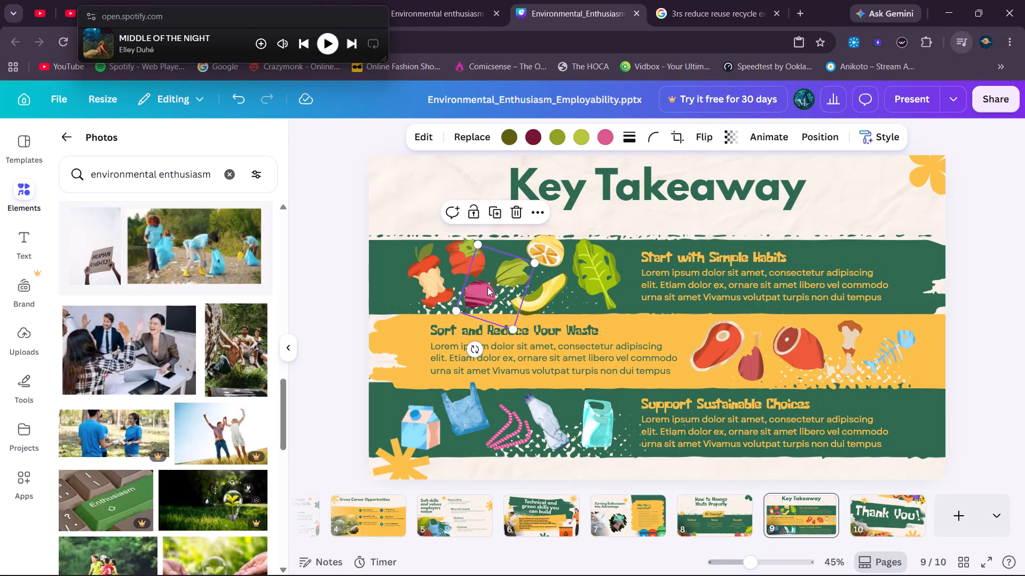
left_click_drag(487, 287, 492, 287)
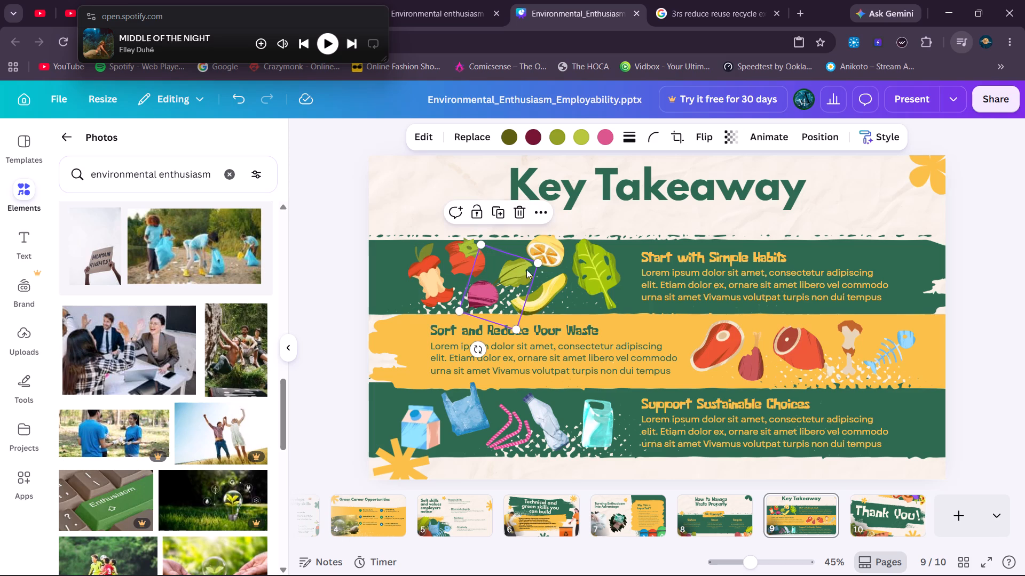
left_click_drag(548, 258, 532, 261)
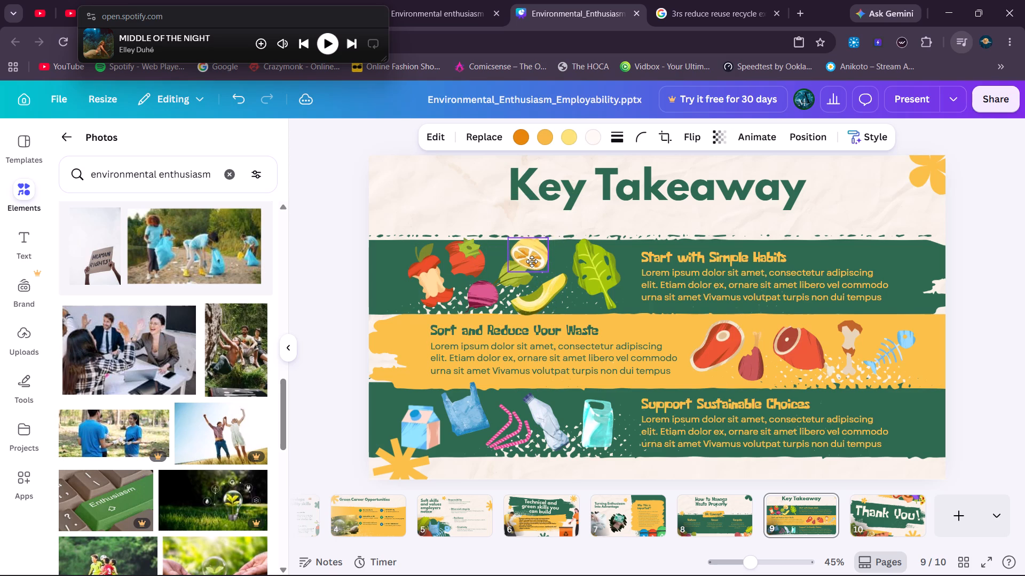
left_click_drag(532, 261, 534, 259)
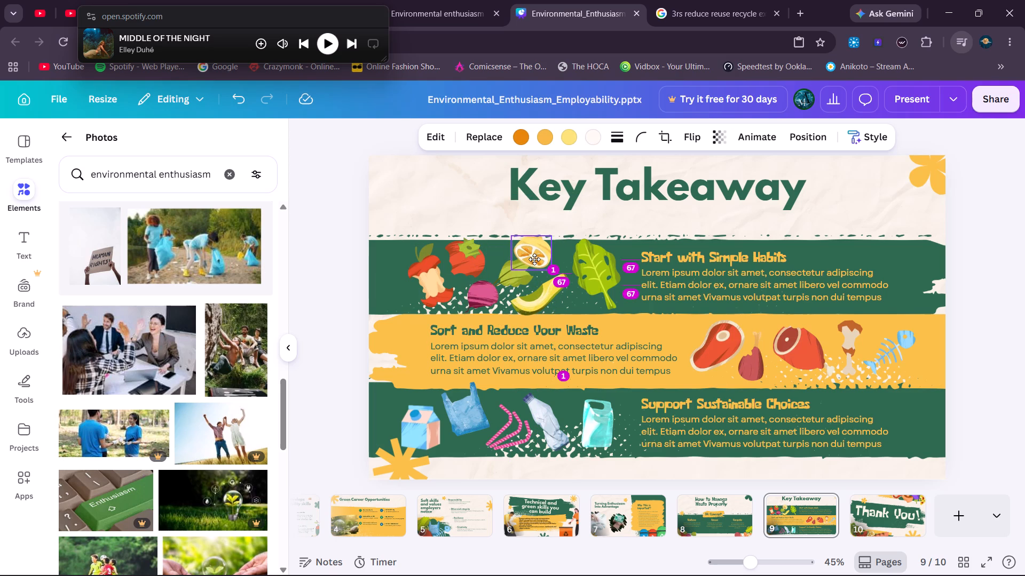
left_click_drag(534, 259, 532, 260)
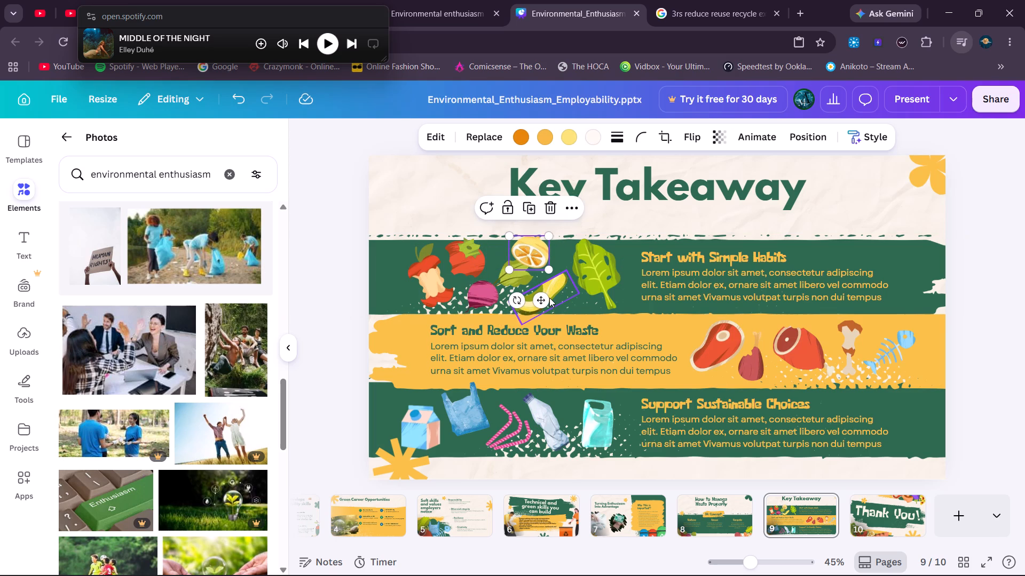
left_click_drag(549, 297, 544, 297)
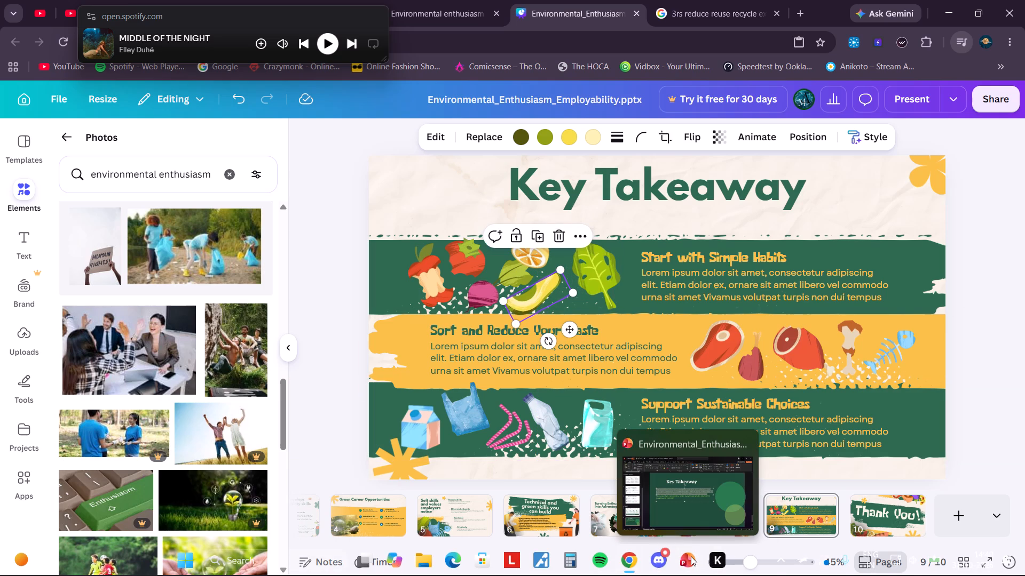
Delete the "Start with Simple Habits" heading from page 9's upper green band.
left_click(647, 260)
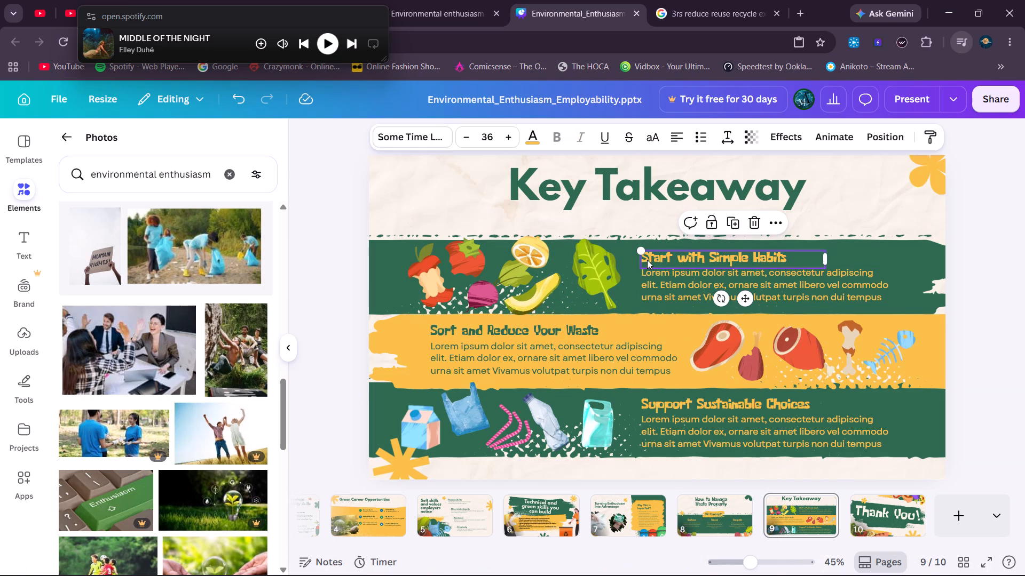
double_click(647, 260)
left_click(758, 263)
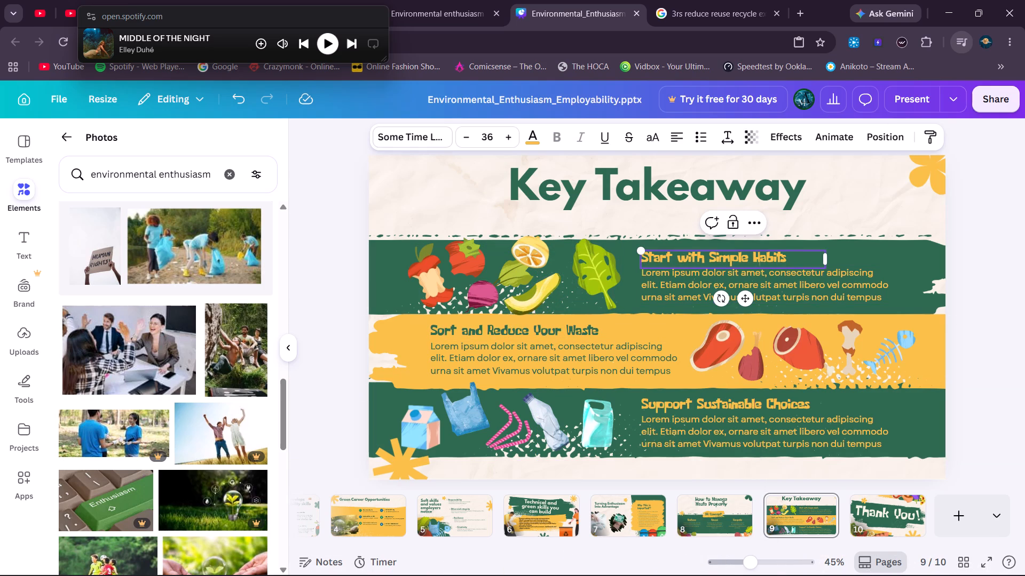
left_click(853, 260)
left_click(787, 260)
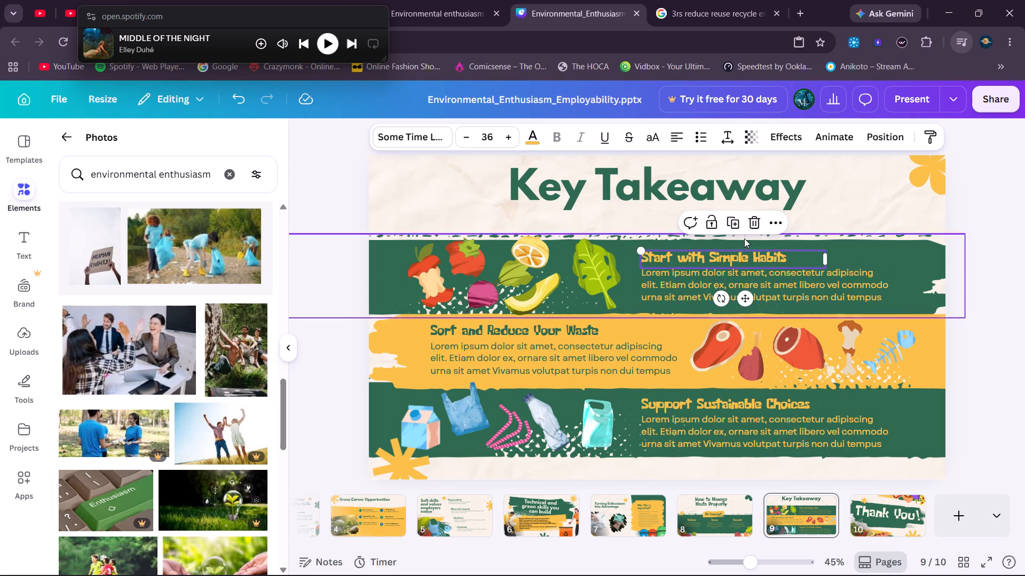
left_click(748, 229)
Replace the Lorem ipsum text in page 9's upper green band with the copied "Environmental enthusiasm turns passion into skills" paragraph.
left_click_drag(741, 286, 741, 278)
right_click(741, 277)
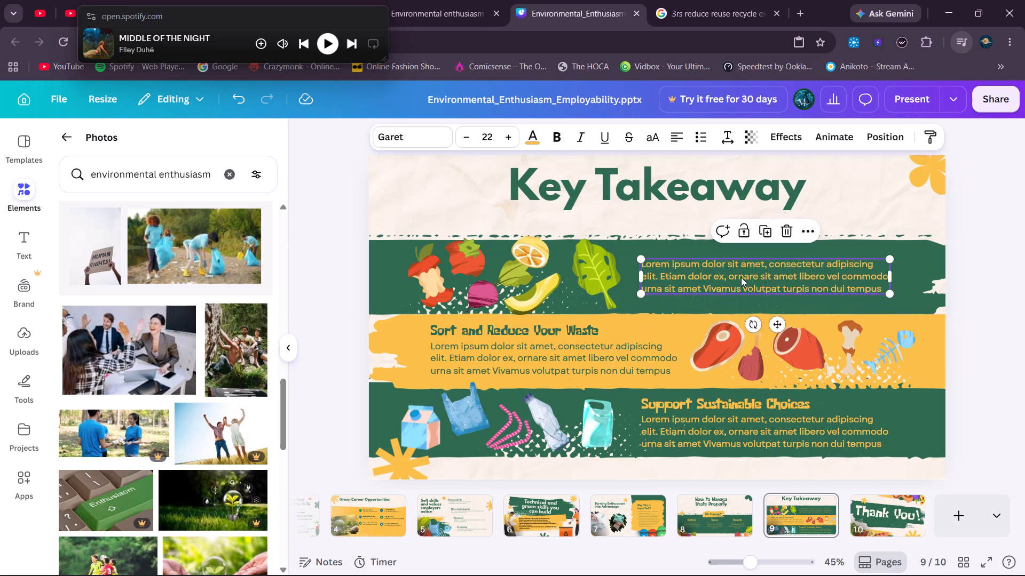
left_click(741, 277)
triple_click(730, 279)
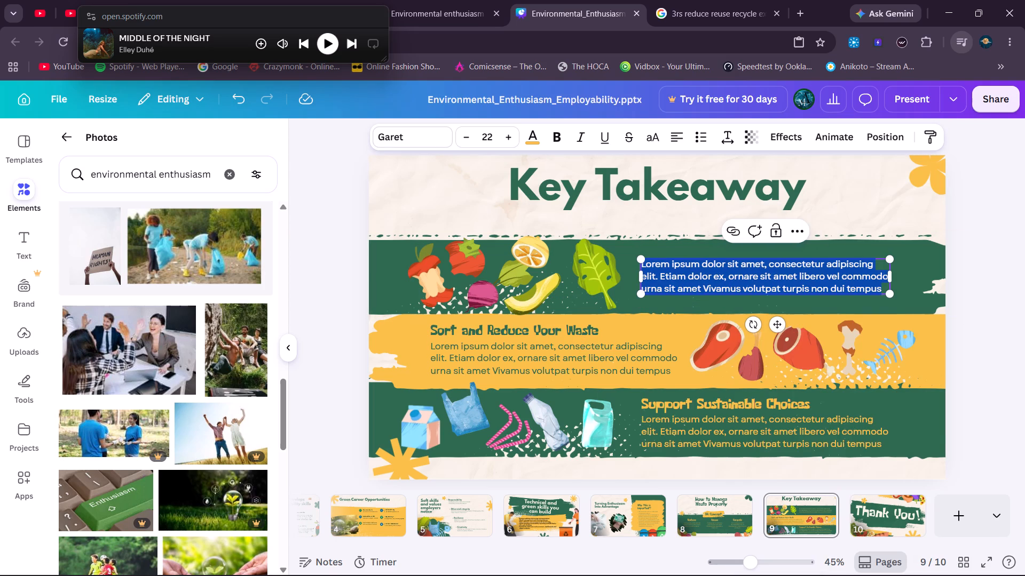
key("ctrl+v")
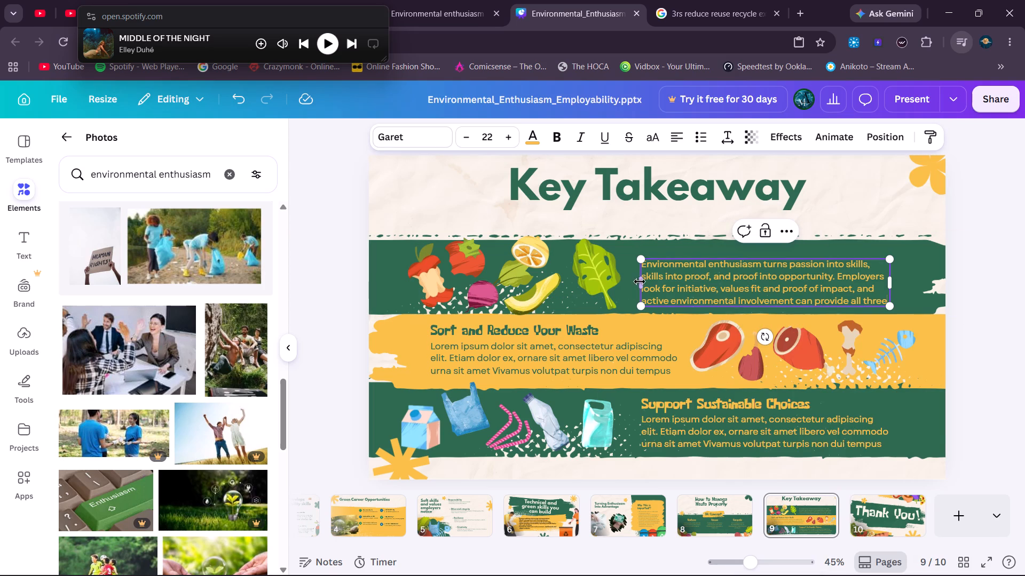
left_click(920, 267)
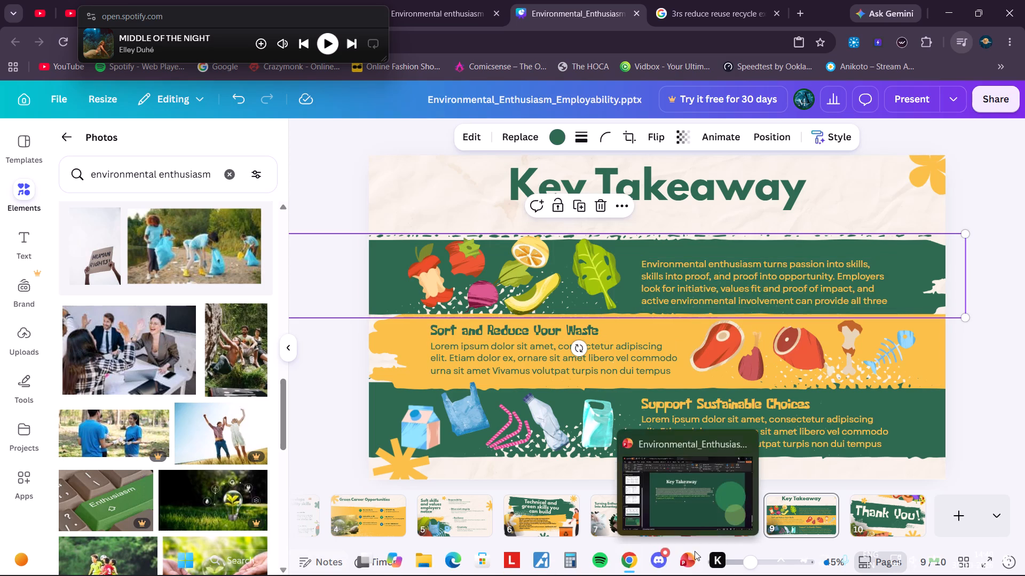
left_click(696, 513)
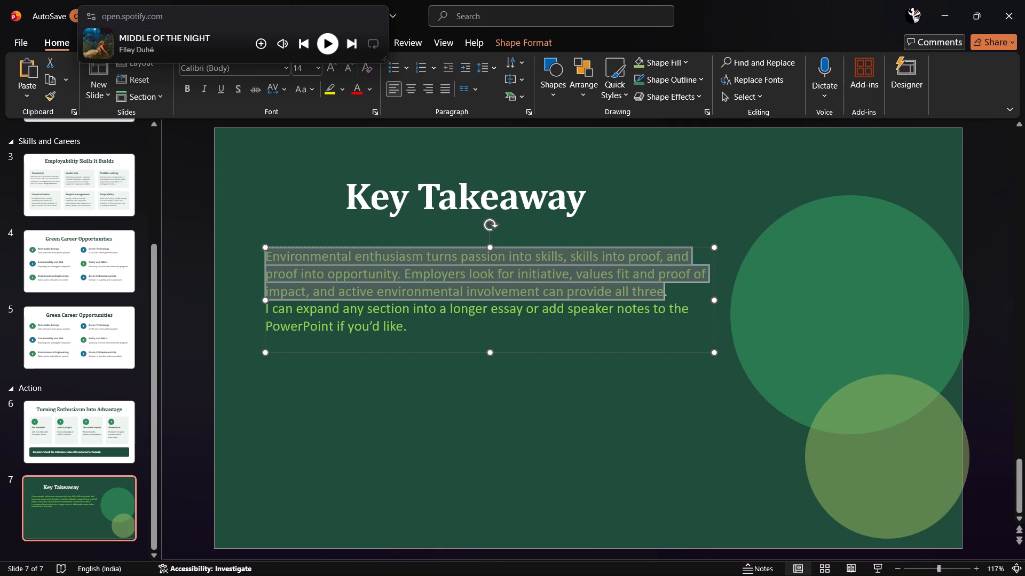
left_click(944, 8)
left_click(486, 0)
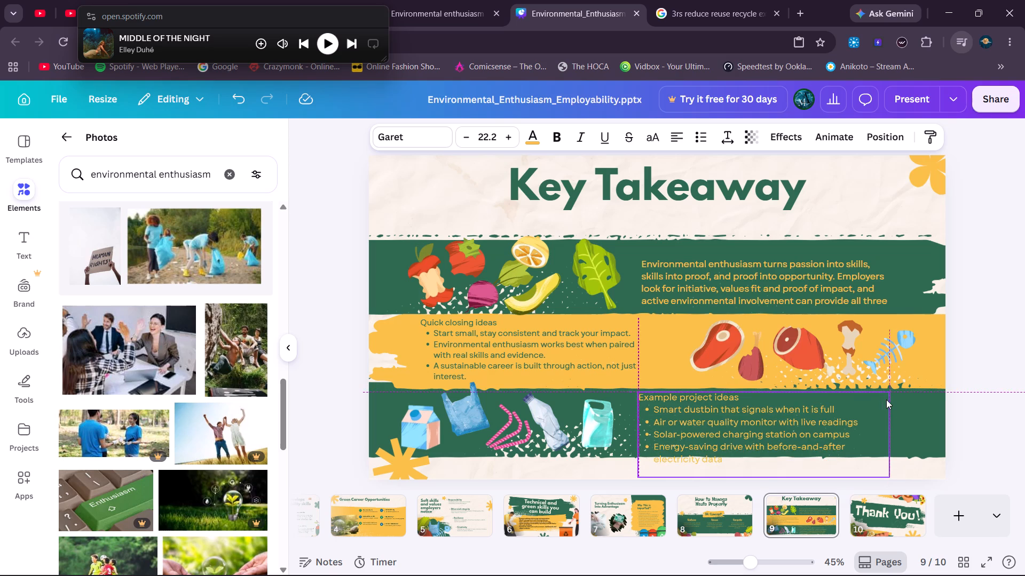
left_click_drag(886, 399, 887, 399)
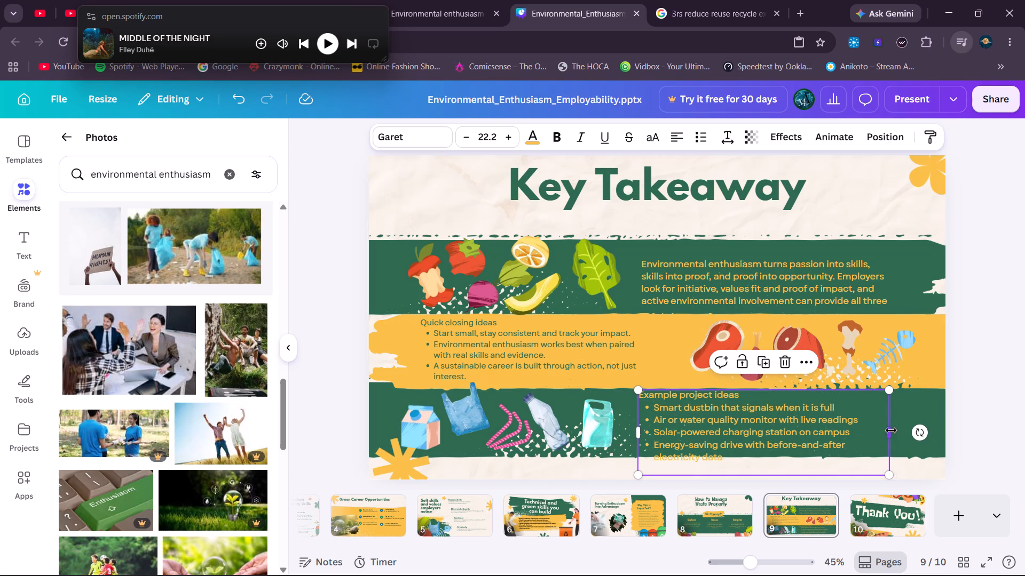
left_click_drag(891, 430, 947, 422)
left_click(614, 468)
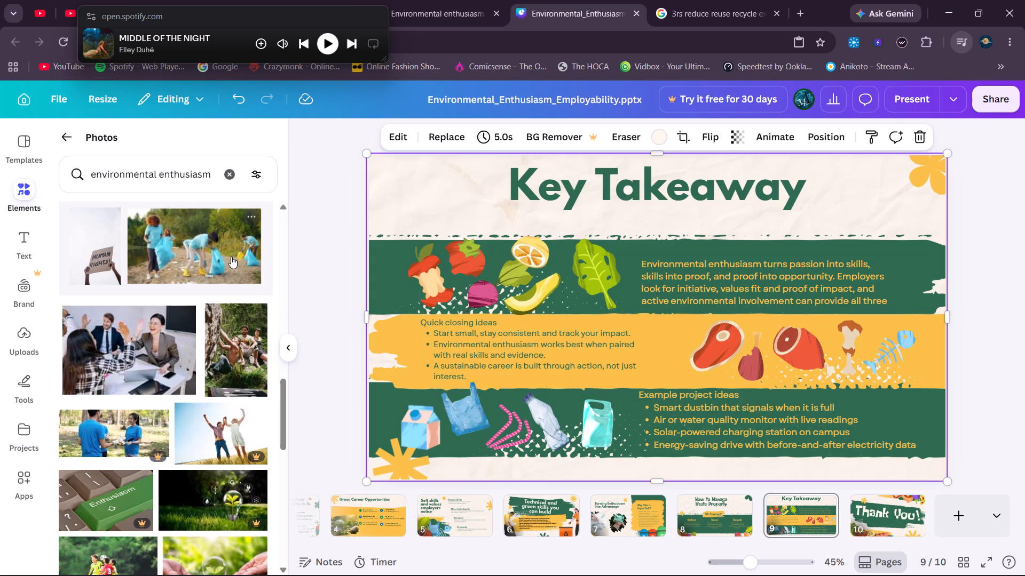
Delete the five meat, bone and fish-skeleton illustrations from page 9's yellow band.
left_click(712, 339)
left_click(743, 290)
left_click(752, 363)
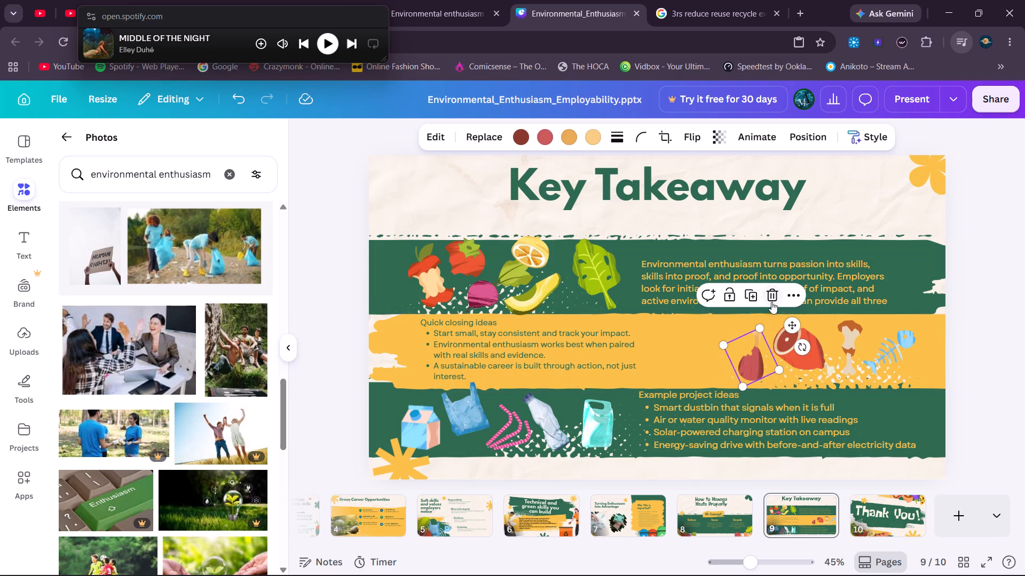
left_click(771, 299)
left_click(799, 341)
left_click(818, 294)
left_click(841, 337)
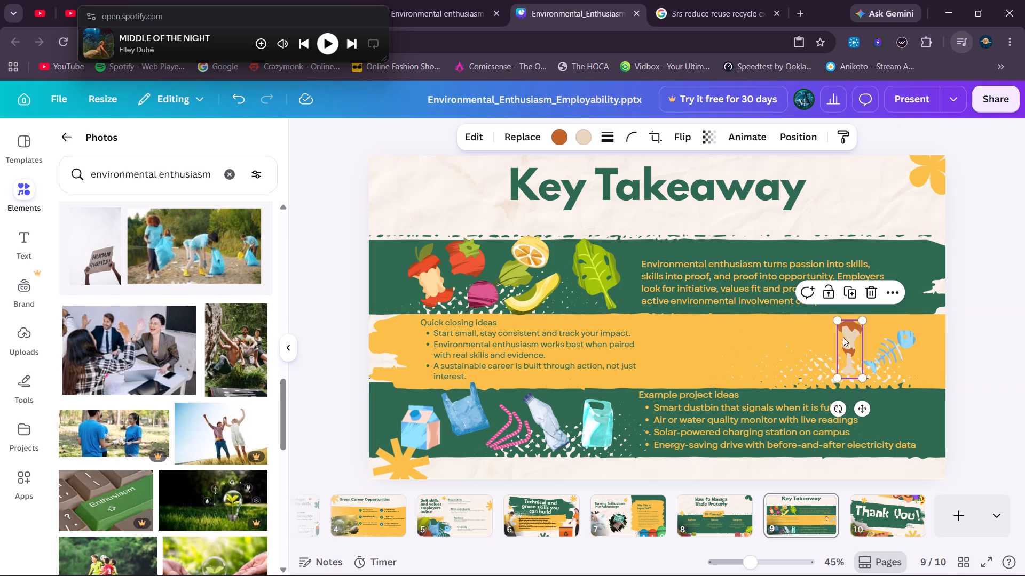
left_click(872, 294)
left_click(892, 340)
left_click(910, 300)
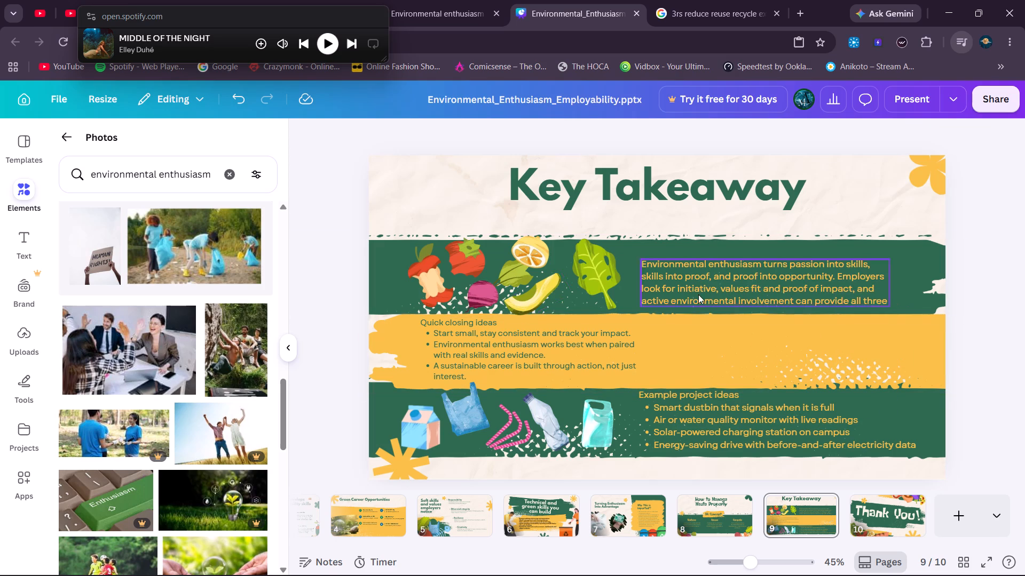
Add the photo of blue-shirted volunteers collecting litter to page 9 and shift it toward the slide's left edge.
left_click_drag(176, 261, 508, 257)
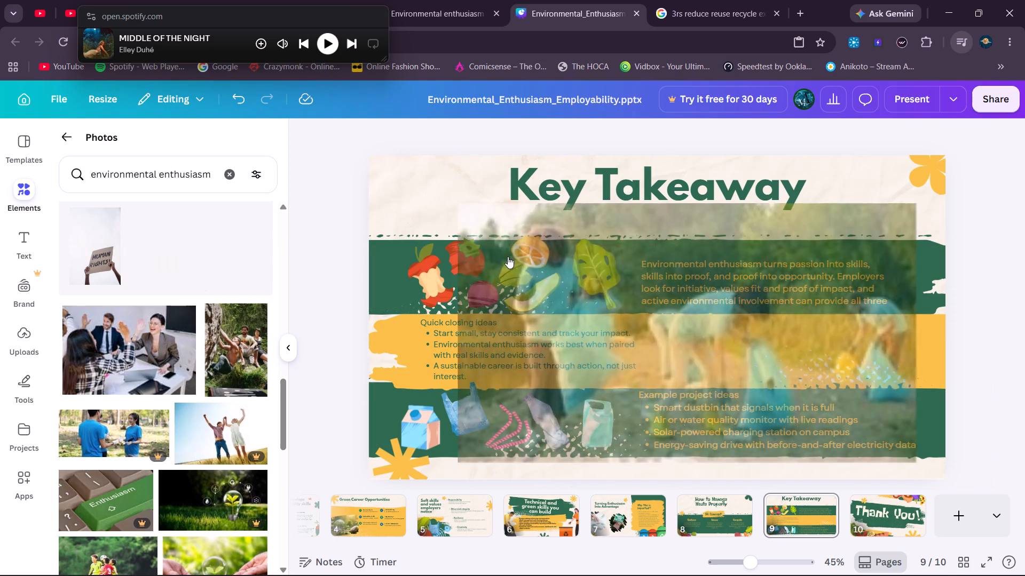
left_click_drag(923, 462, 900, 455)
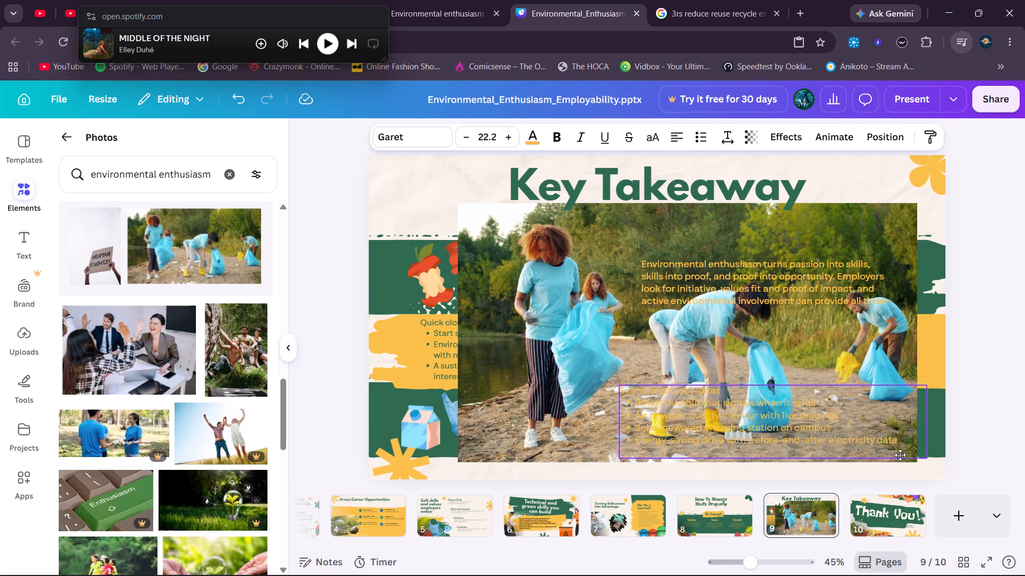
left_click_drag(900, 455, 908, 455)
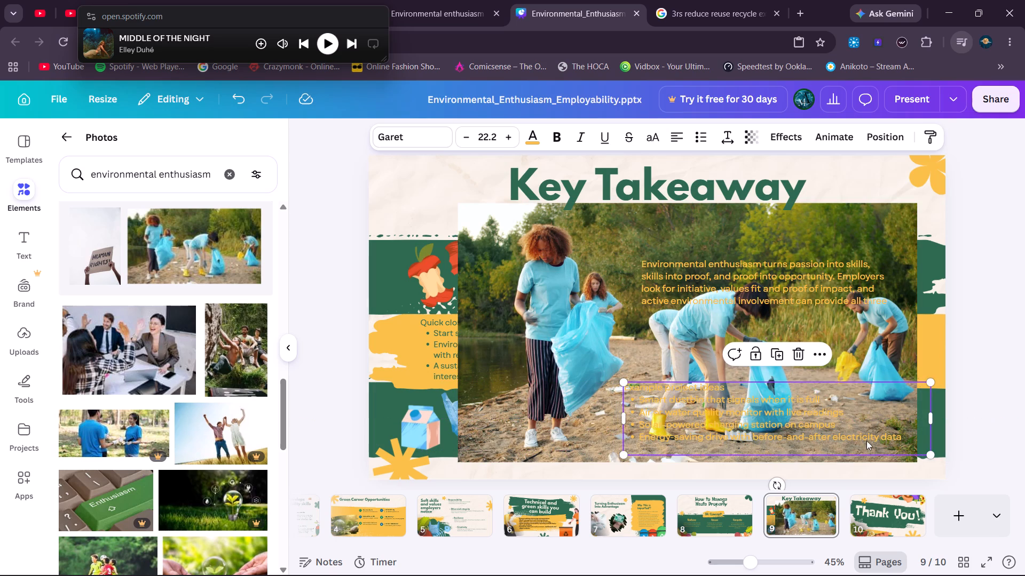
left_click(532, 270)
left_click_drag(532, 270, 316, 308)
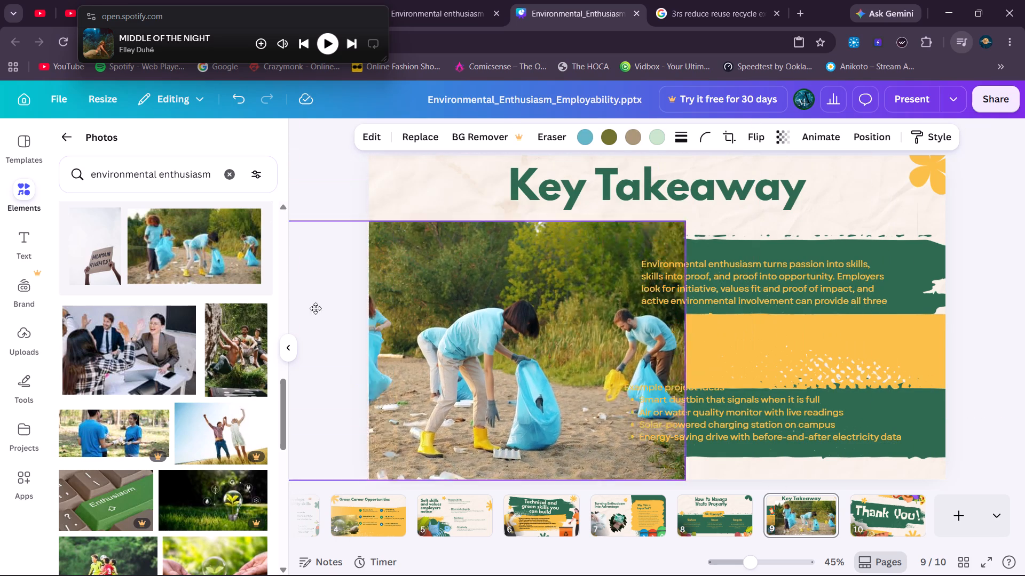
left_click_drag(316, 308, 392, 271)
Bring the volunteers photo to the front of page 9's layers.
right_click(405, 264)
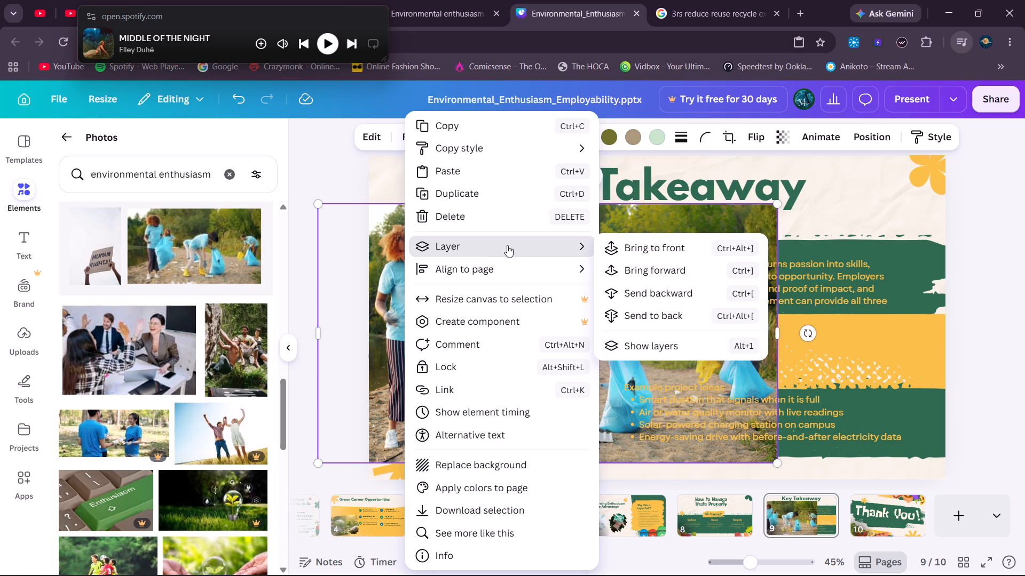
left_click(626, 251)
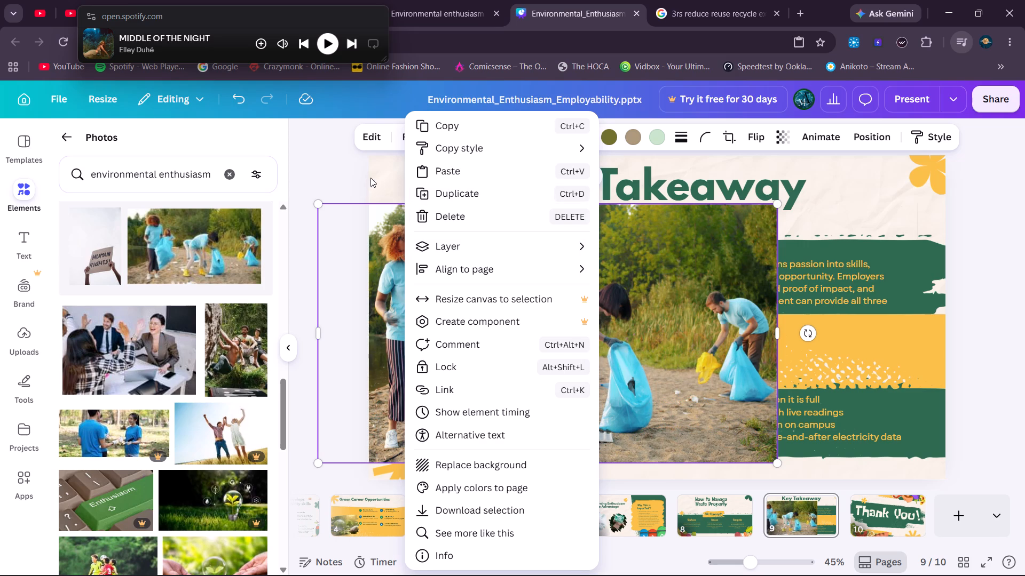
left_click(370, 178)
Scale the volunteers photo down to the yellow band's height and place it in that band, right of the "Quick closing ideas" text.
left_click_drag(779, 467, 567, 324)
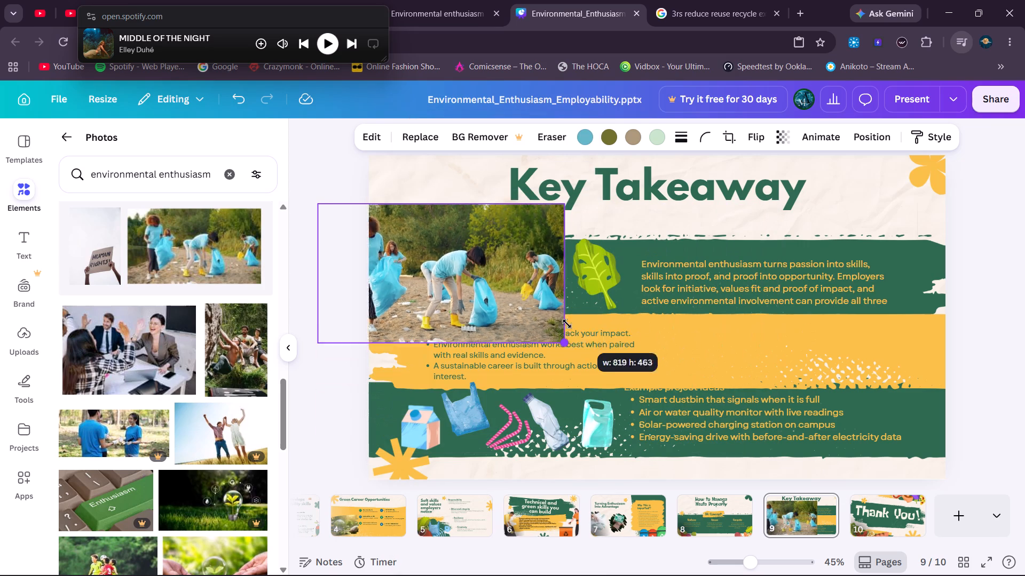
left_click_drag(567, 324, 541, 306)
left_click_drag(443, 267, 714, 283)
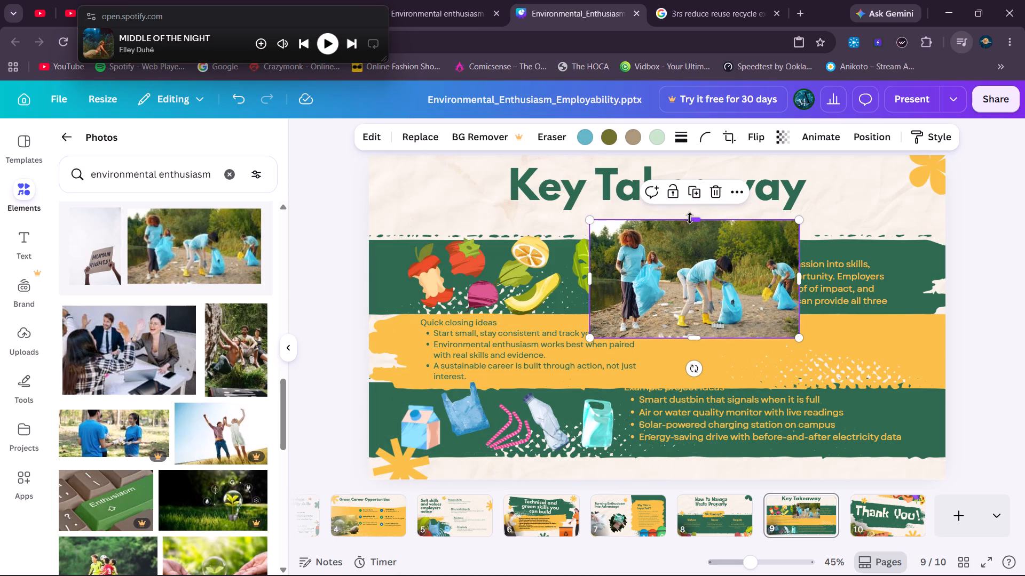
left_click_drag(692, 218, 698, 222)
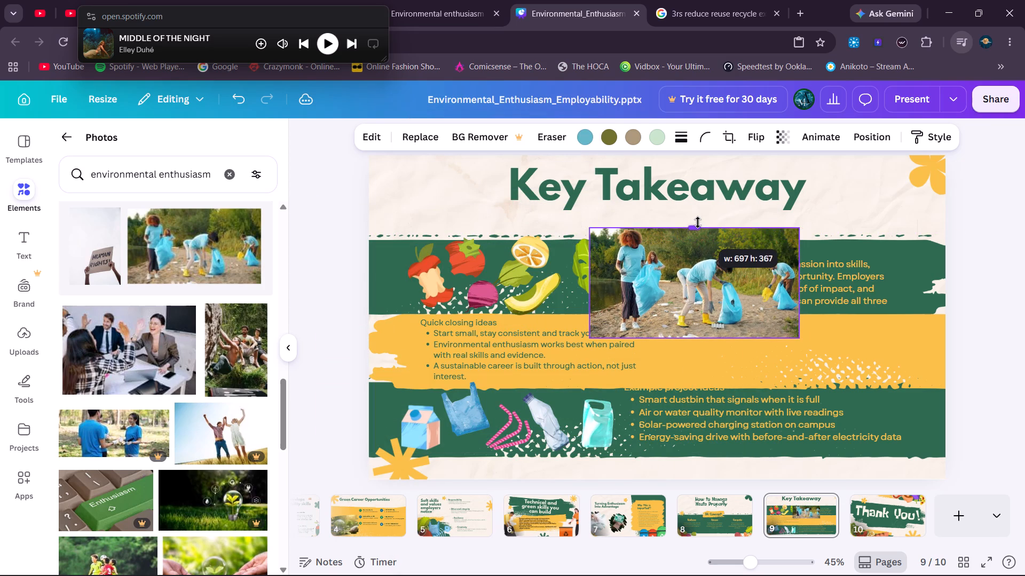
left_click_drag(698, 222, 698, 218)
left_click_drag(592, 336, 621, 307)
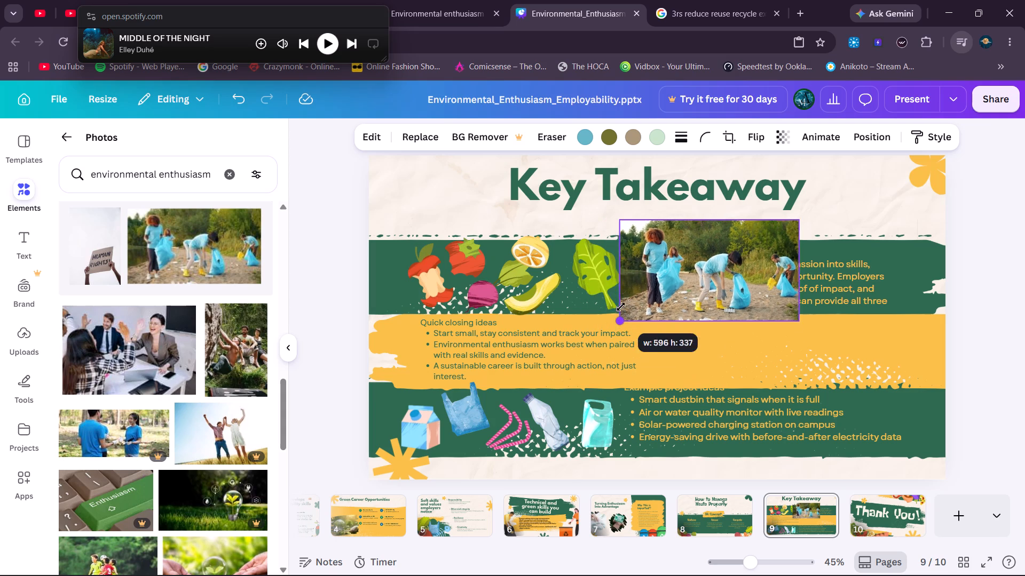
left_click_drag(621, 307, 676, 279)
left_click_drag(730, 246, 747, 326)
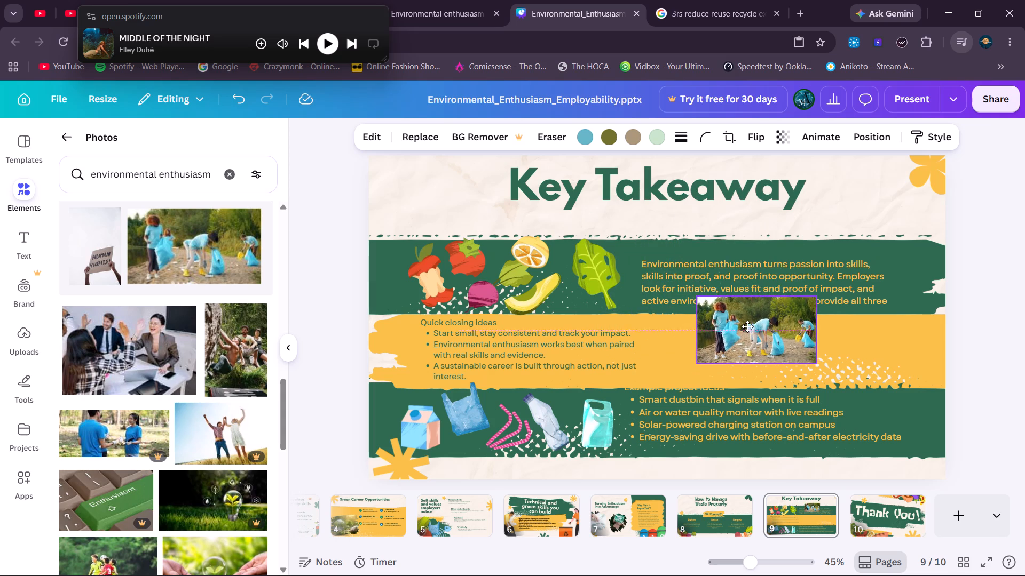
left_click_drag(747, 326, 751, 342)
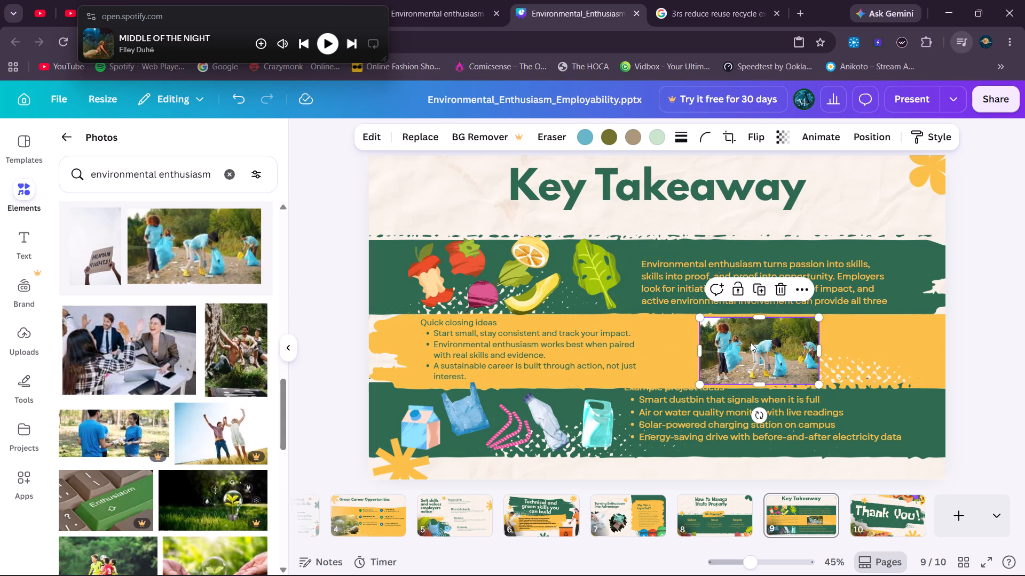
left_click_drag(751, 342, 785, 341)
Shift page 9's "Example project ideas" text box slightly down and right so it sits inside the lower green band.
left_click_drag(722, 423, 726, 431)
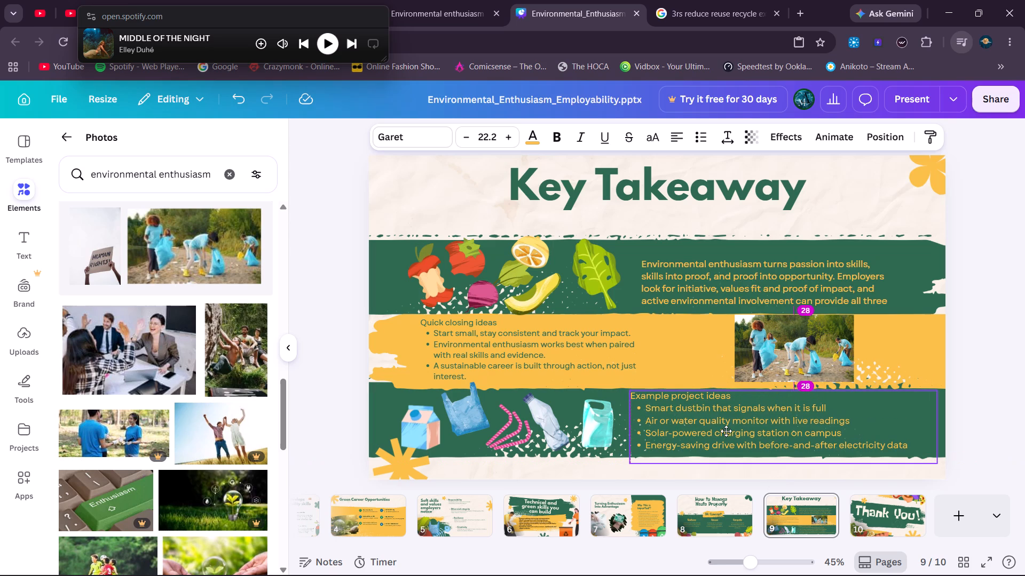
left_click_drag(726, 431, 730, 431)
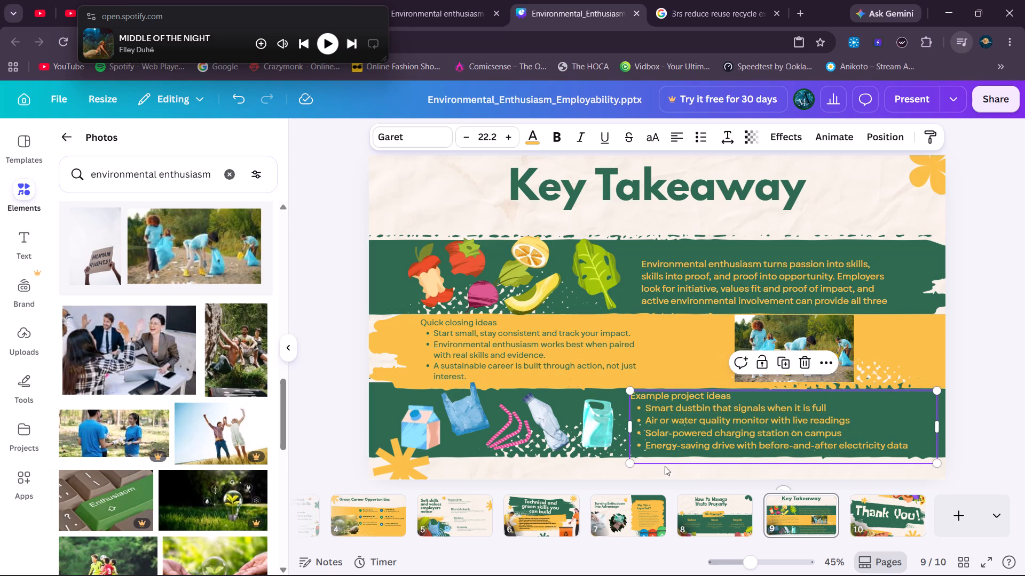
left_click(328, 431)
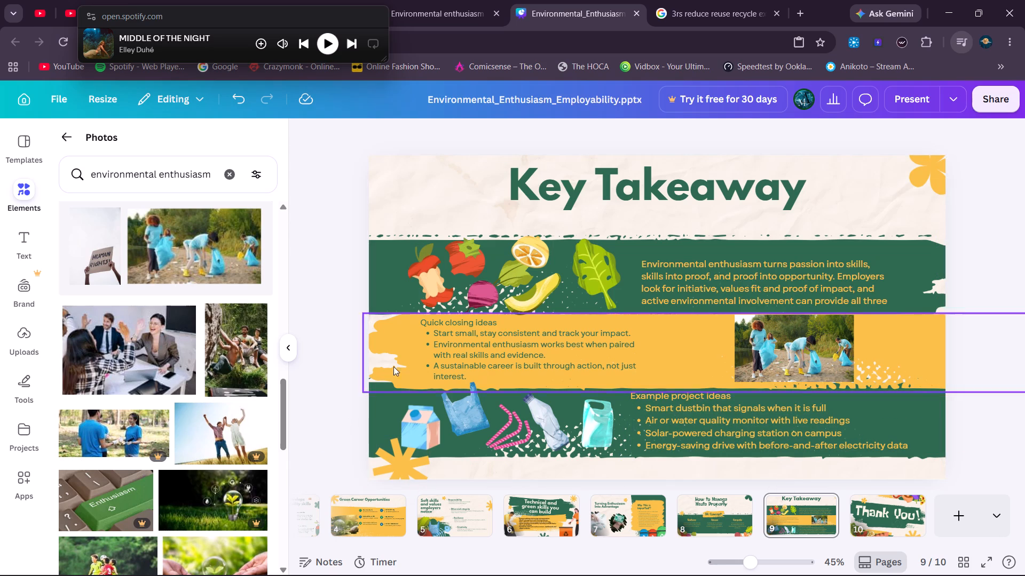
Move the volunteers photo to the far right end of page 9's yellow band.
scroll(151, 356, "down", 6)
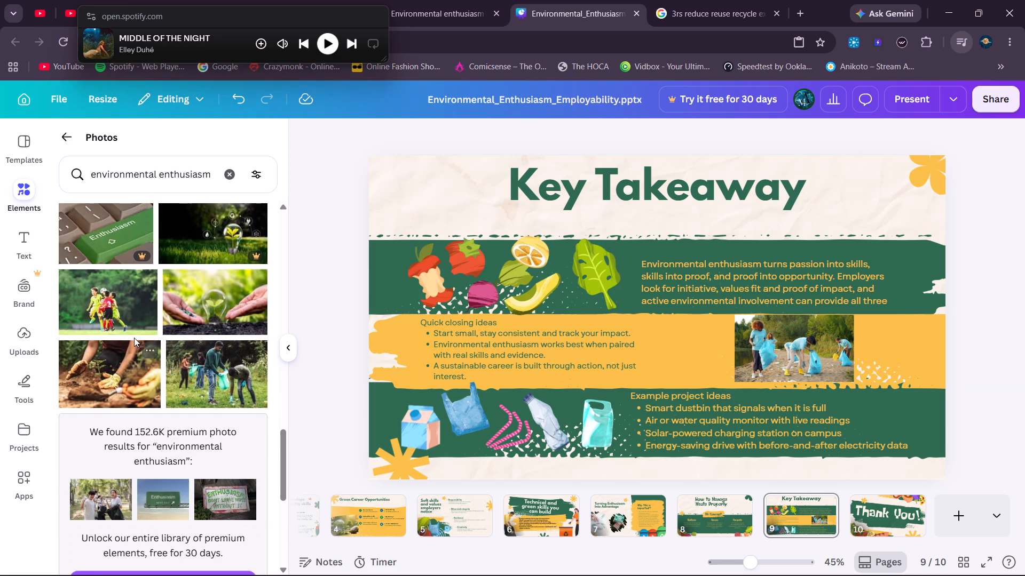
scroll(200, 305, "down", 1)
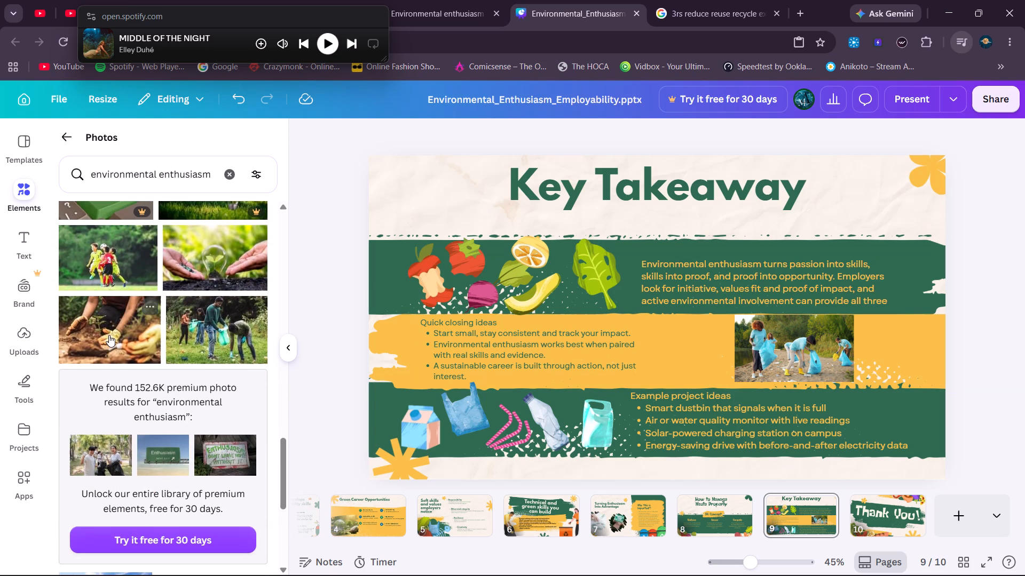
left_click_drag(797, 340, 796, 340)
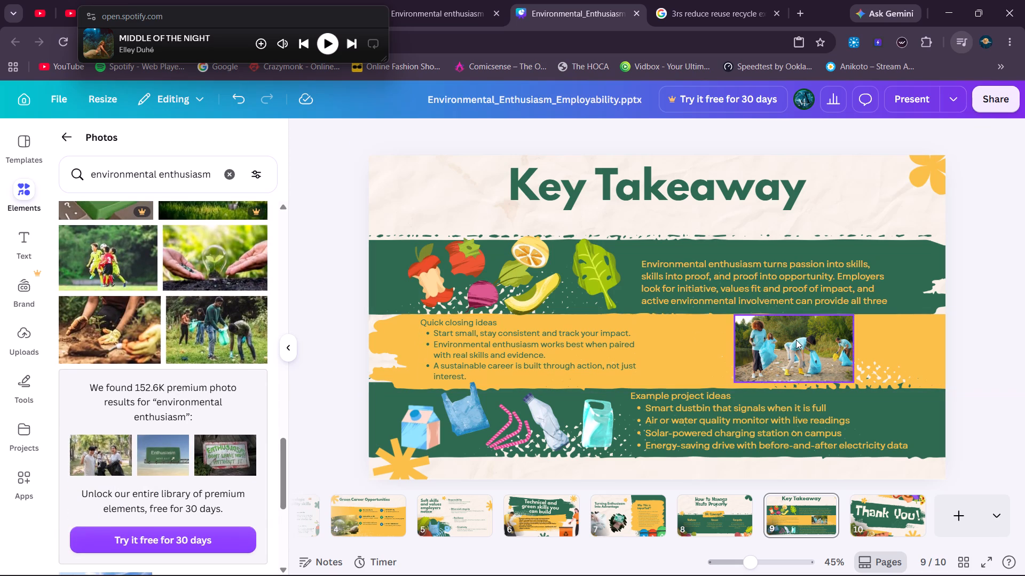
left_click_drag(796, 340, 873, 343)
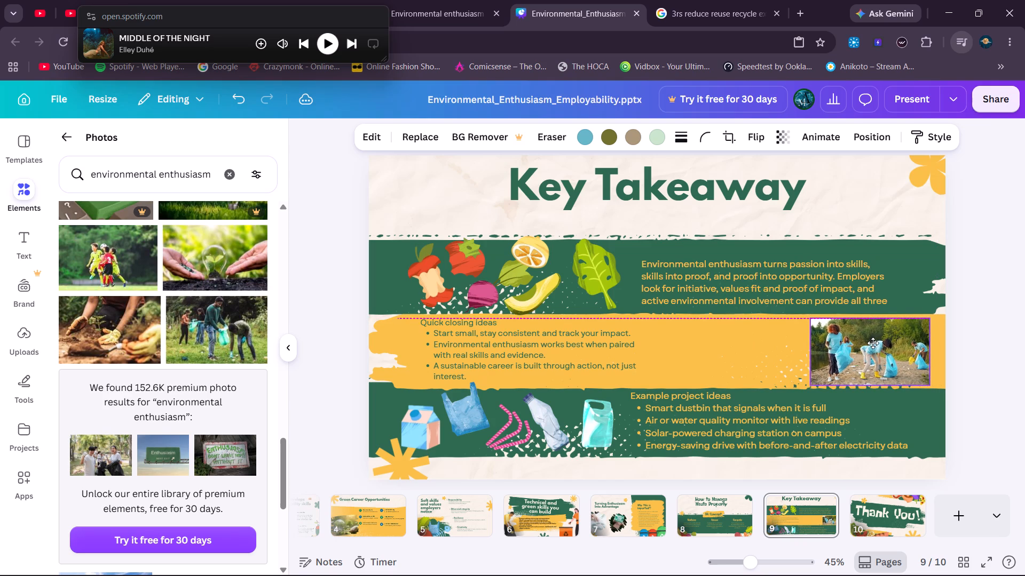
left_click_drag(873, 343, 876, 342)
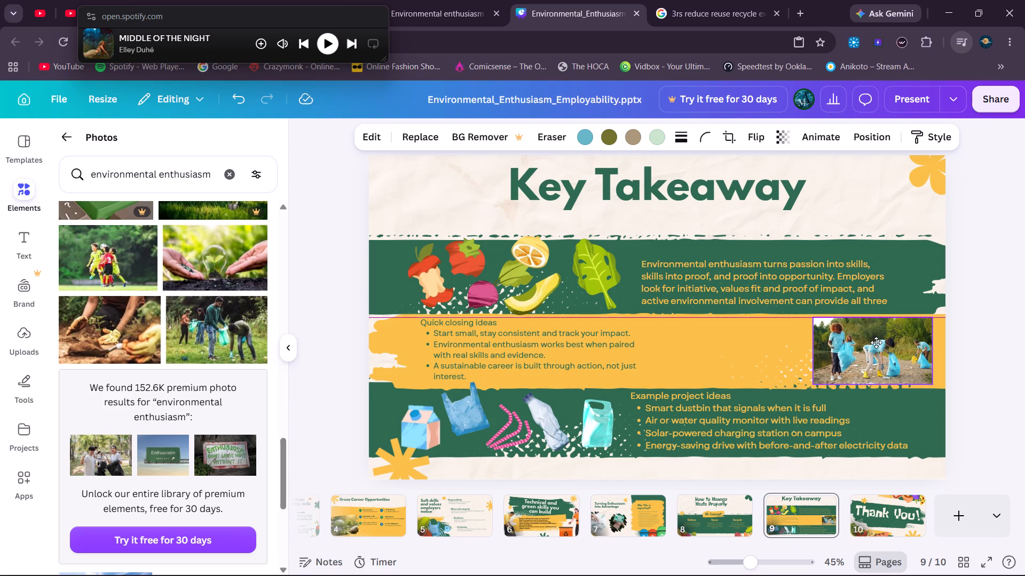
Add the photo of gloved hands planting a seedling in soil to page 9, in front of the other elements.
left_click_drag(103, 326, 417, 283)
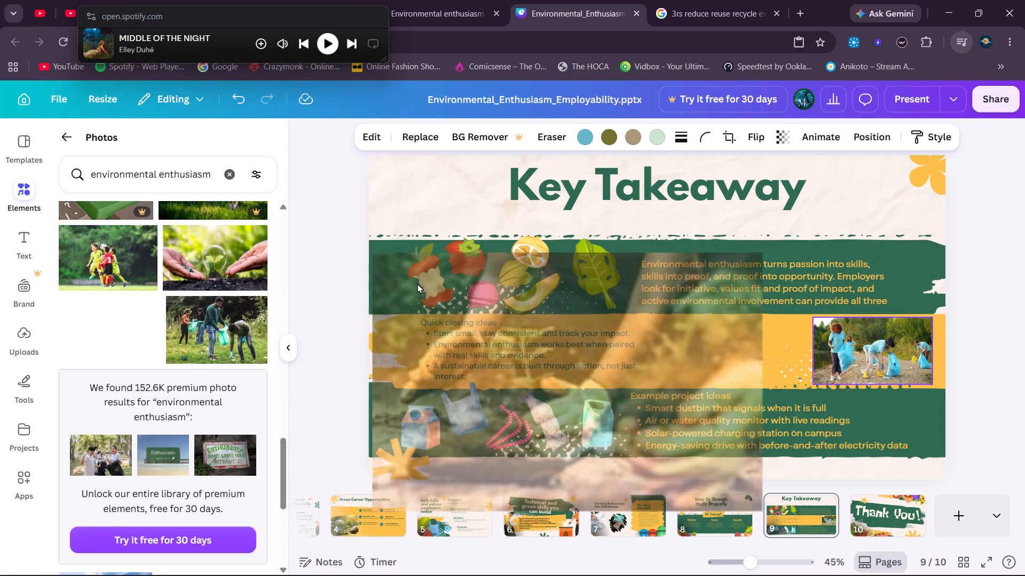
left_click_drag(417, 283, 417, 275)
right_click(509, 308)
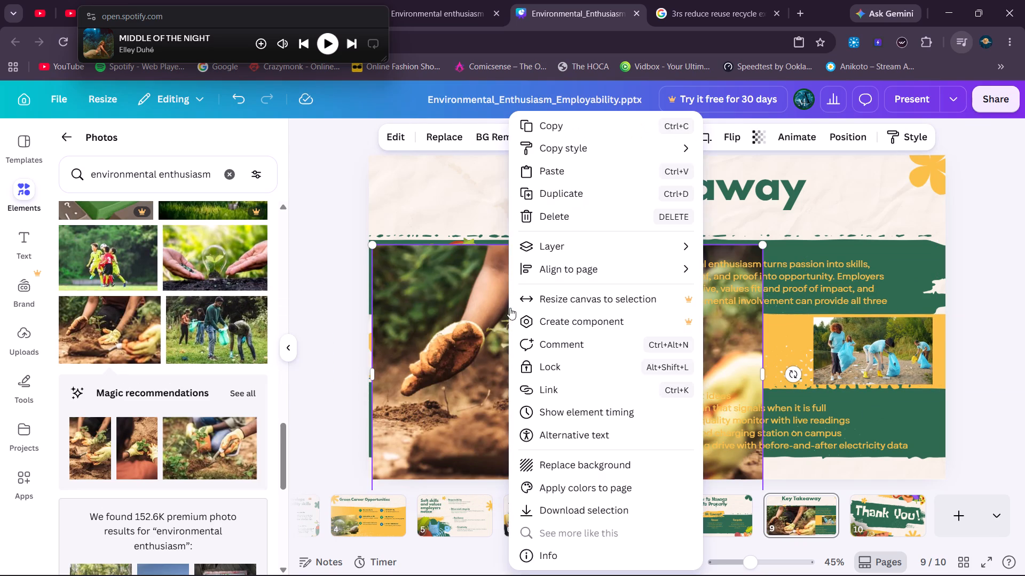
left_click(730, 244)
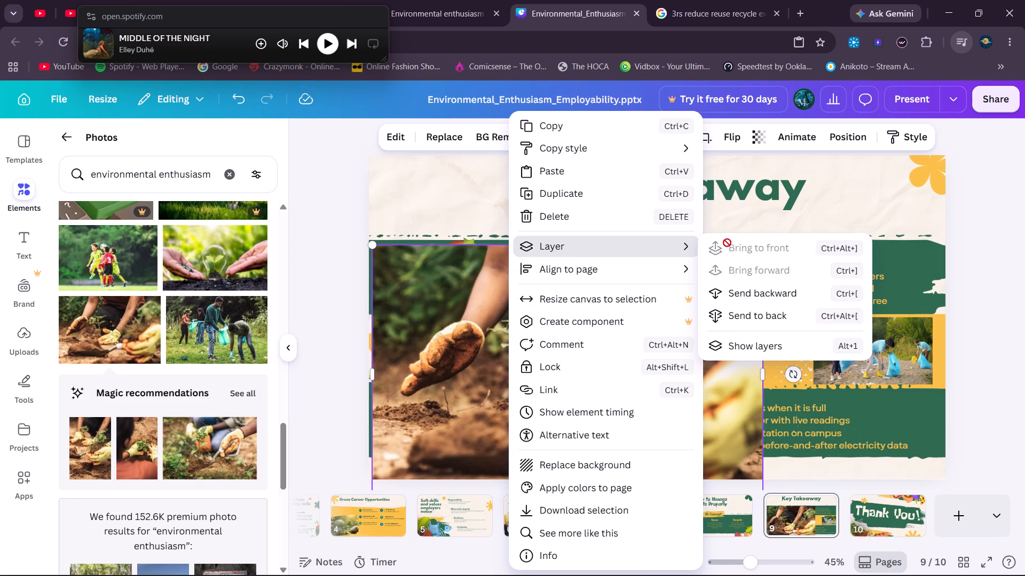
left_click(391, 202)
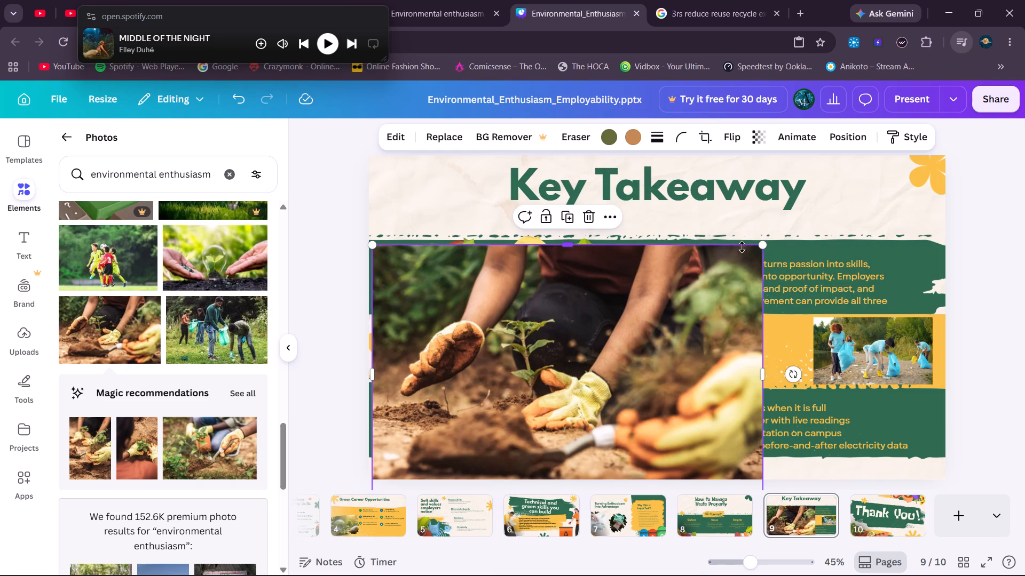
Scale the seedling-planting photo down to fit the yellow band and place it between the "Quick closing ideas" text and the volunteers photo.
left_click_drag(762, 246, 554, 377)
left_click_drag(479, 433, 482, 433)
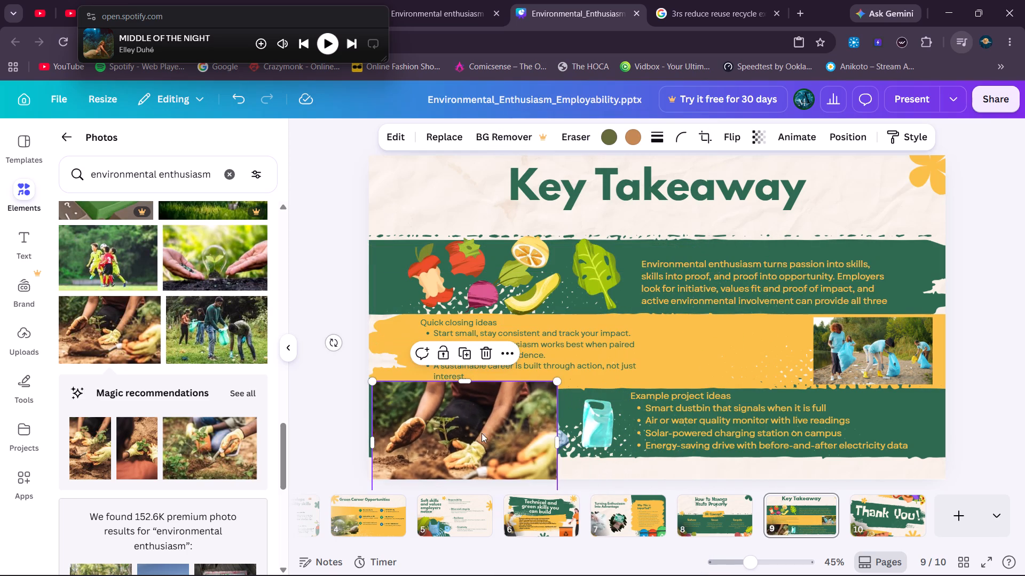
left_click_drag(482, 433, 633, 339)
left_click_drag(712, 287, 651, 344)
left_click_drag(588, 371, 732, 352)
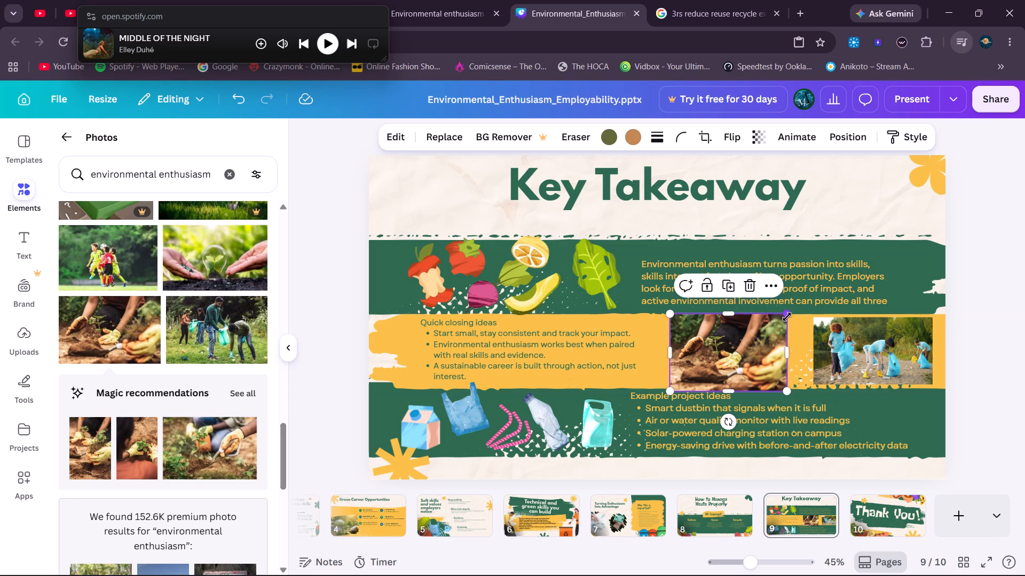
left_click_drag(787, 316, 769, 336)
left_click_drag(714, 358, 728, 349)
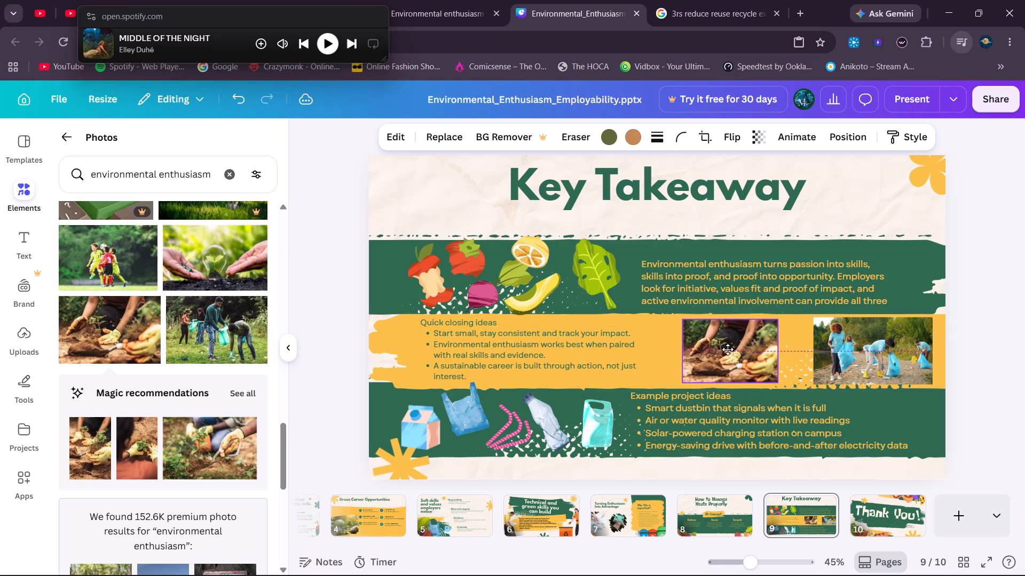
left_click_drag(728, 349, 717, 349)
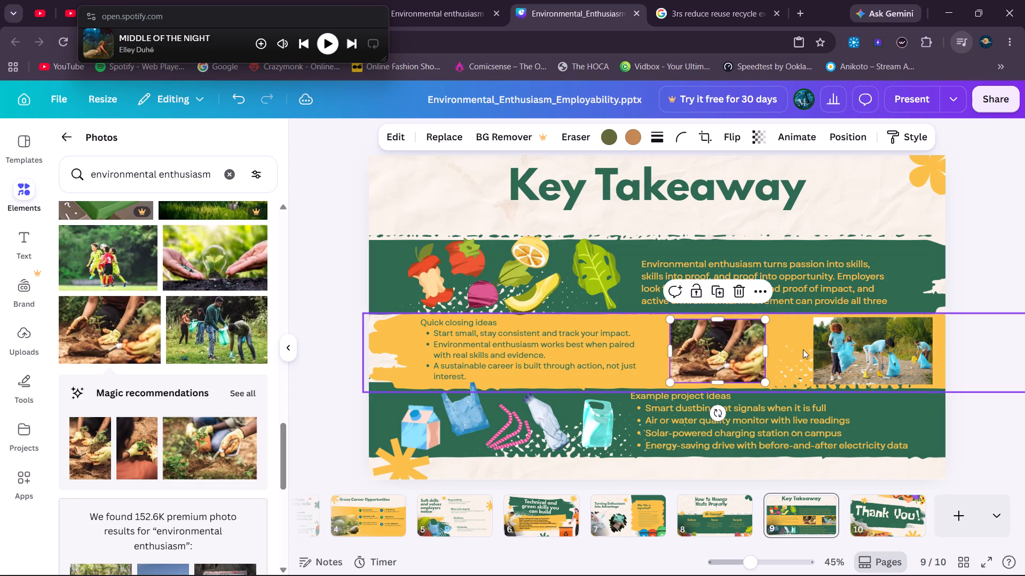
Shift the volunteers photo slightly left, closer to the seedling-planting photo and in line with the slide's right margin.
left_click_drag(844, 345, 825, 345)
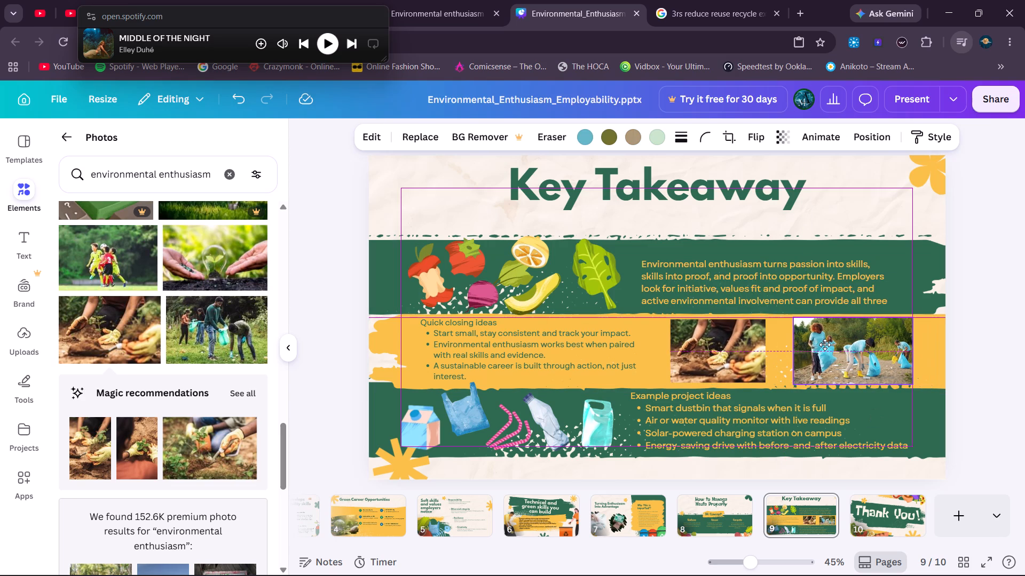
left_click_drag(825, 345, 823, 344)
left_click(408, 209)
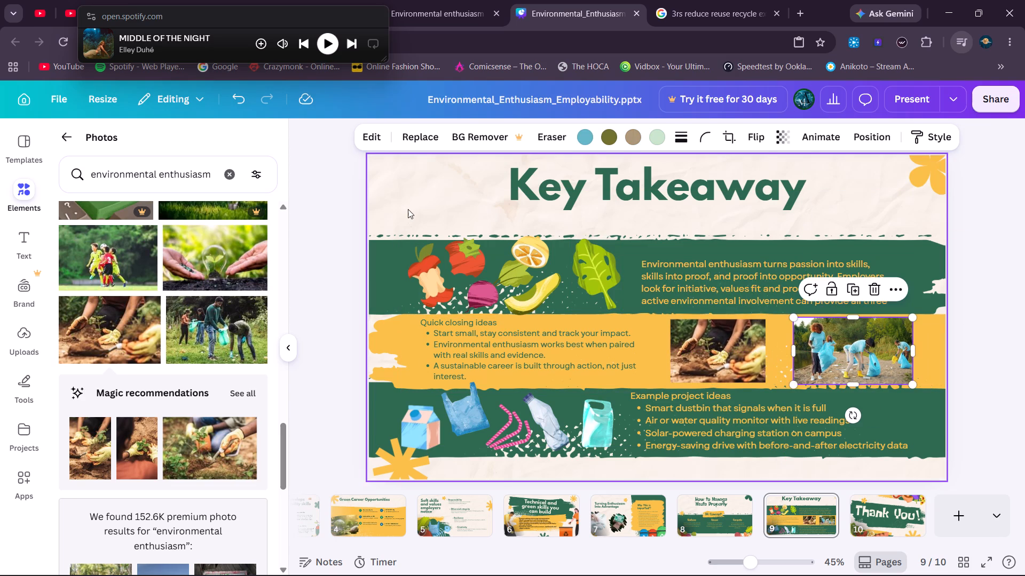
Delete the apple core, tomato, beet, lemon, avocado and leafy-green illustrations from page 9's upper green band.
scroll(203, 305, "down", 7)
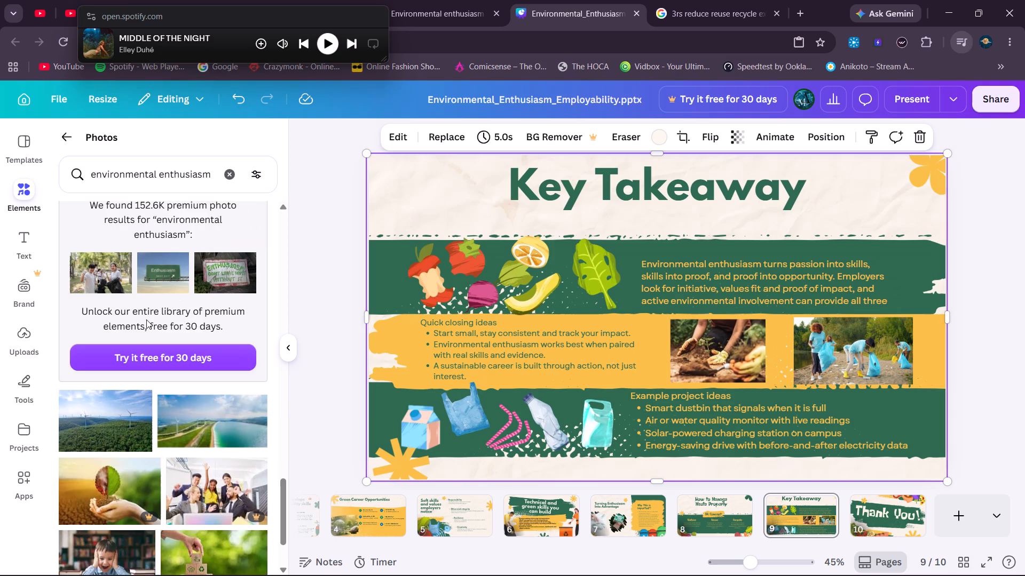
left_click(439, 286)
left_click(456, 205)
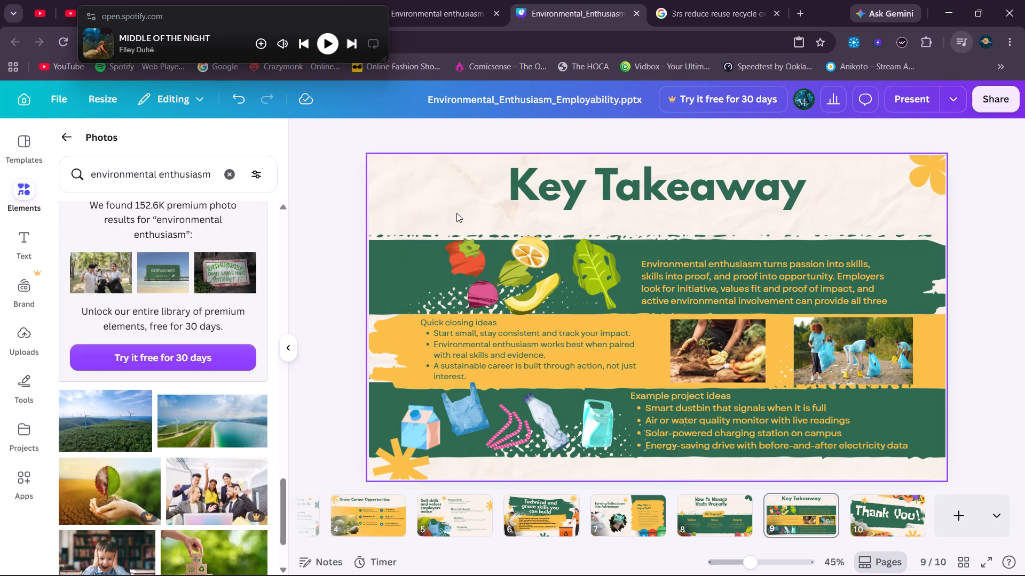
left_click(461, 257)
left_click(478, 207)
left_click(497, 299)
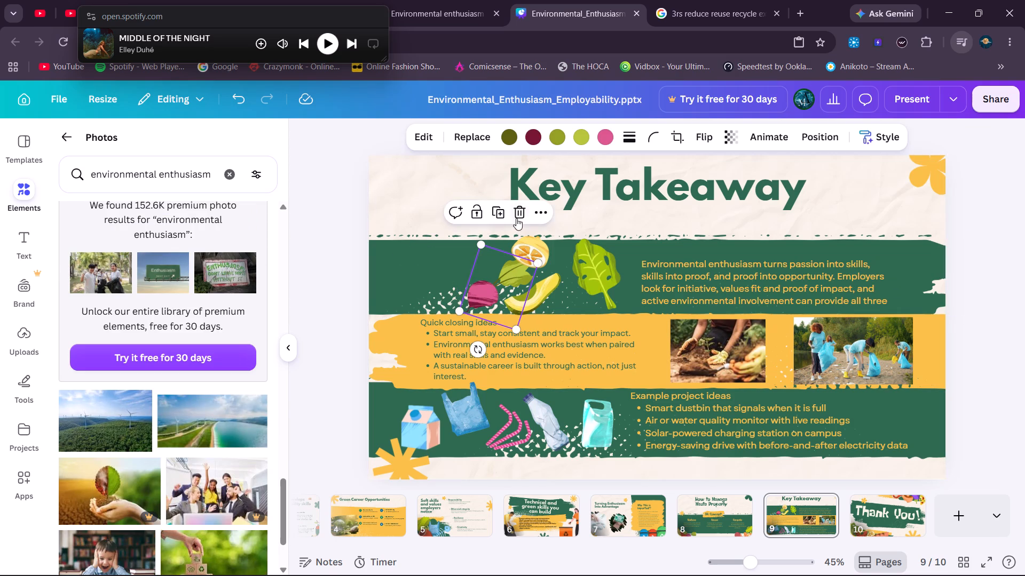
left_click(516, 218)
left_click(515, 268)
left_click(550, 215)
double_click(539, 274)
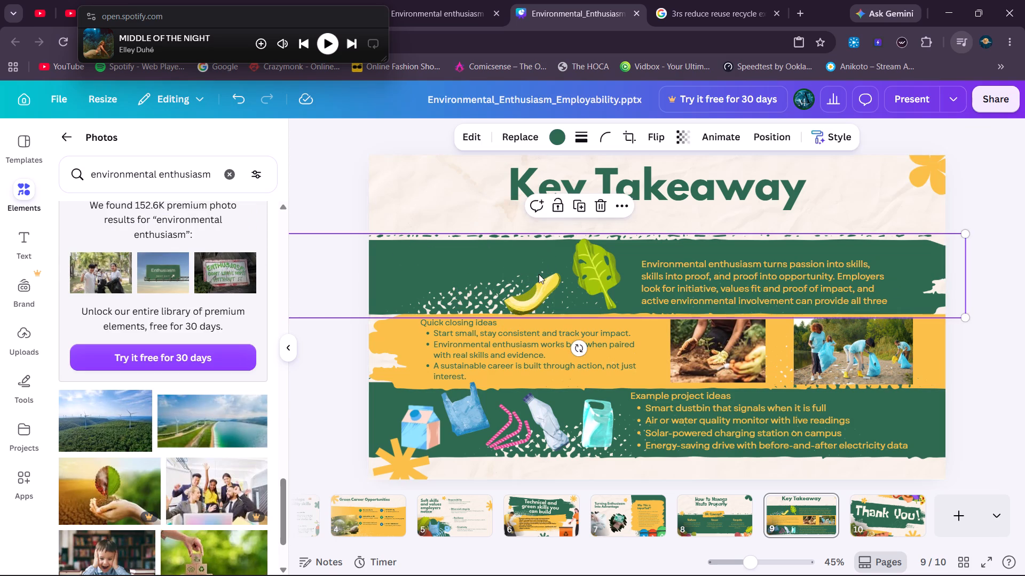
left_click(540, 285)
left_click(541, 289)
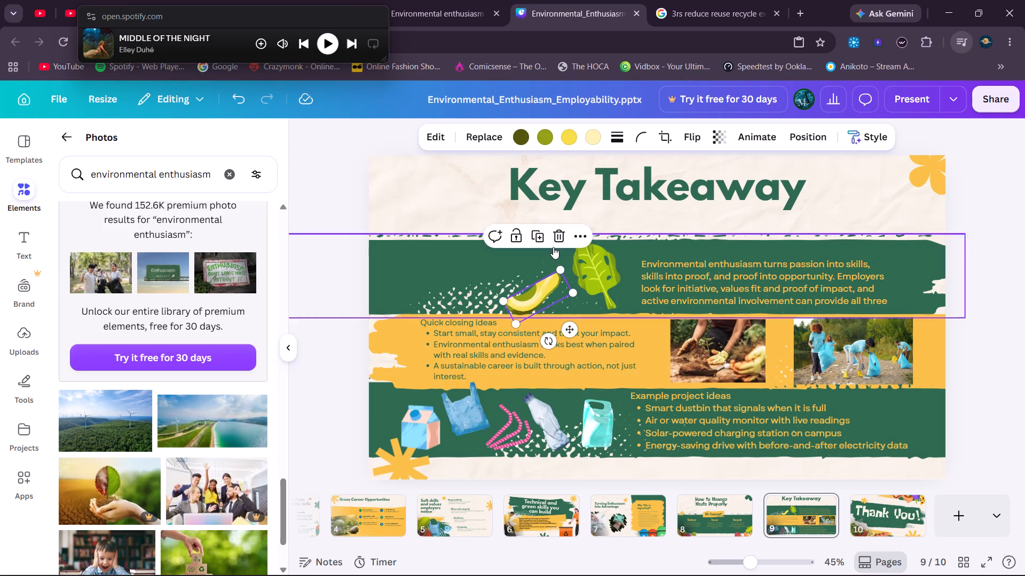
left_click(554, 246)
left_click(584, 269)
left_click(611, 214)
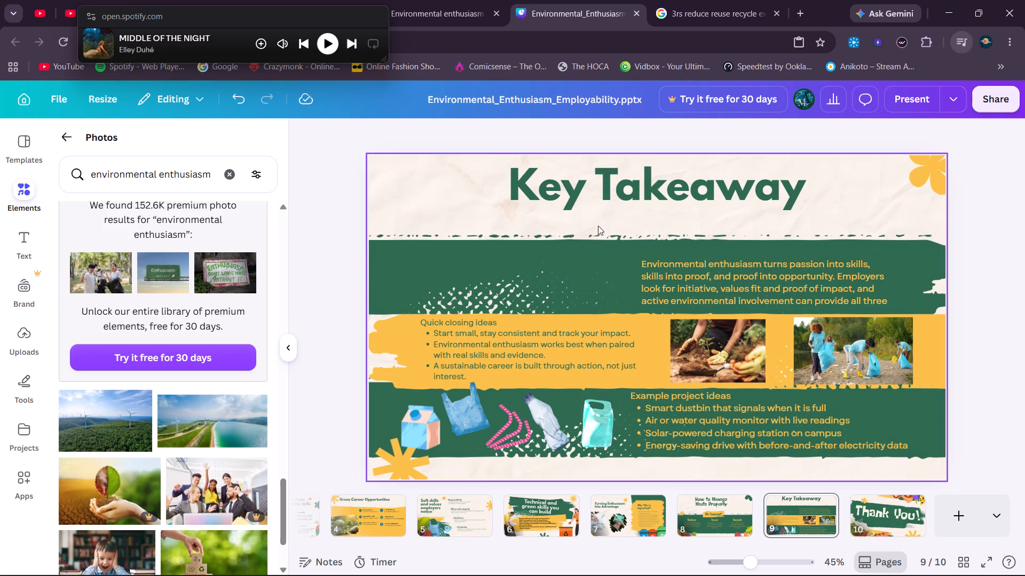
Nudge the "Environmental enthusiasm turns passion into skills" text slightly up within the upper green band.
left_click_drag(681, 275, 683, 270)
left_click(350, 194)
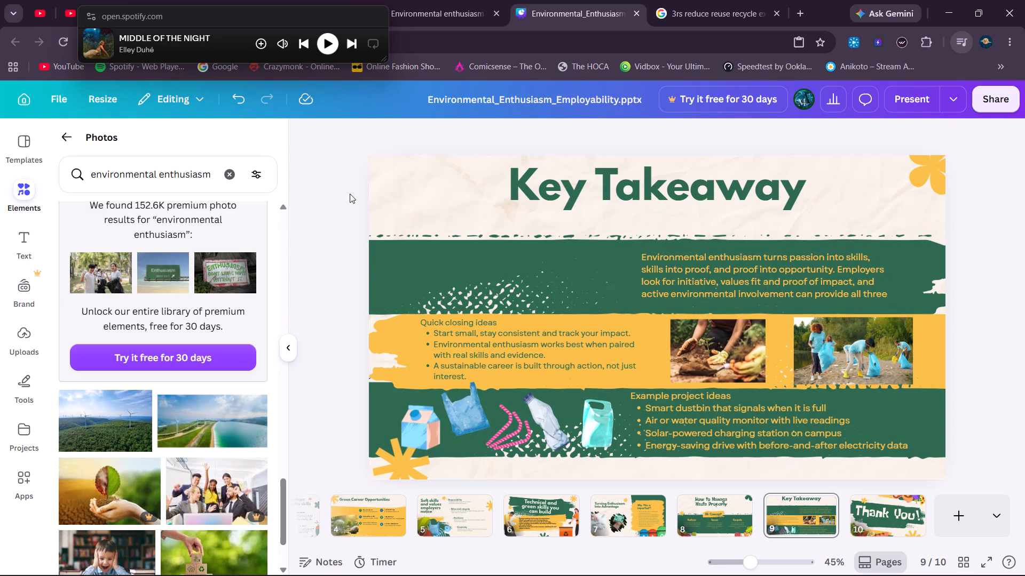
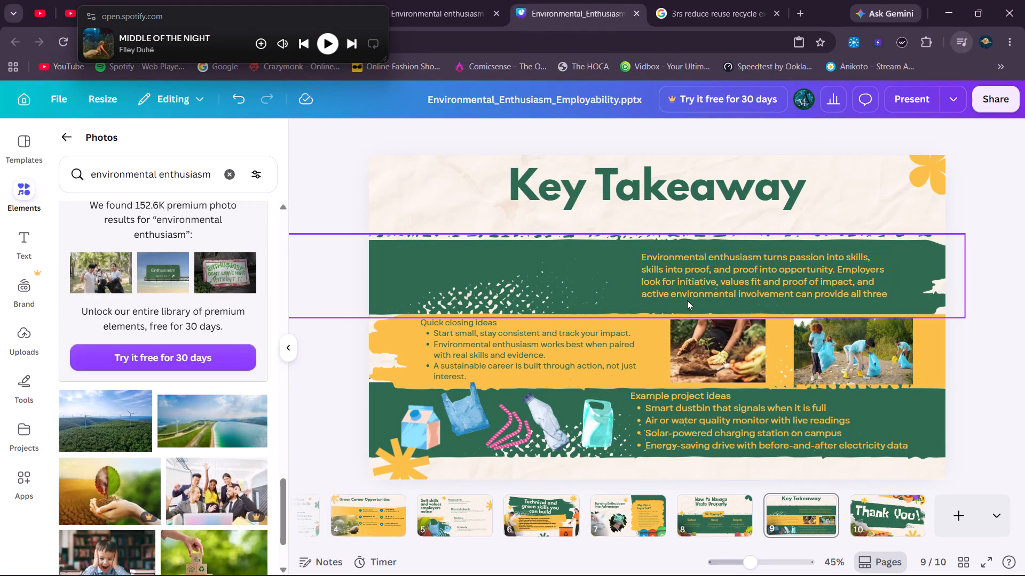
Search the photo library for "environmental enthusiasm skills" and browse the results for a picture suiting the upper green band.
scroll(206, 373, "down", 10)
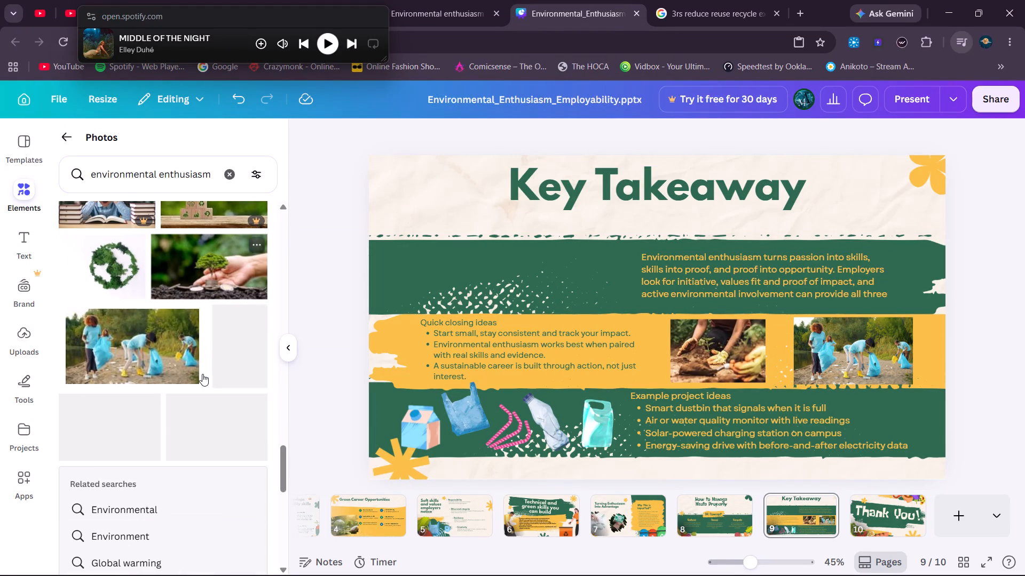
scroll(217, 346, "down", 6)
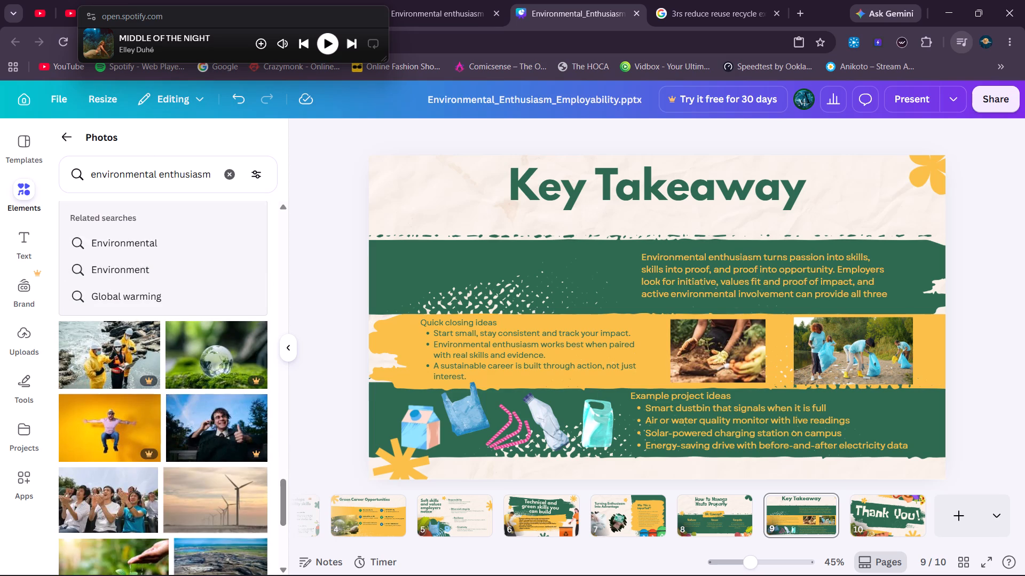
left_click(212, 179)
key("space")
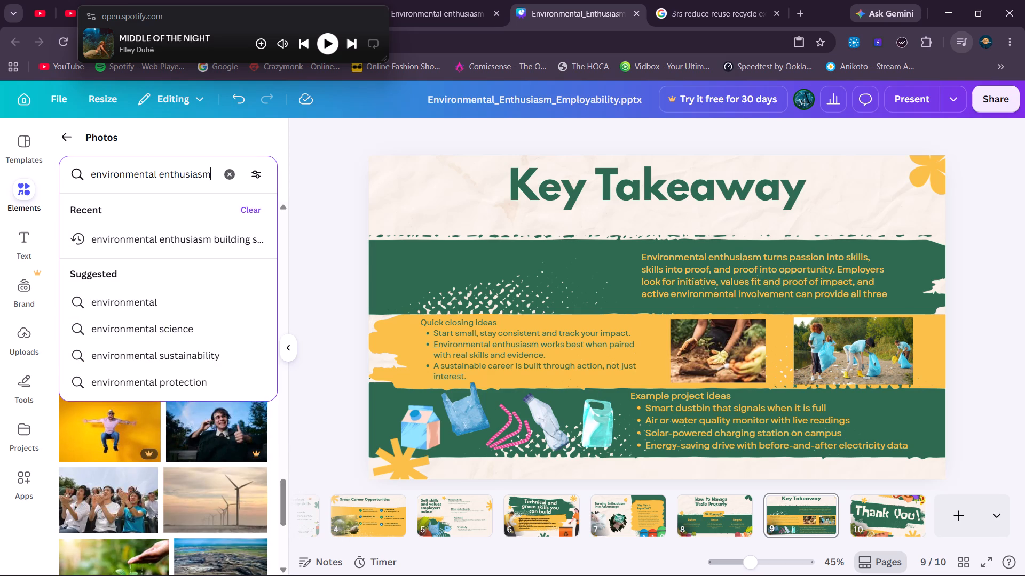
type("skills")
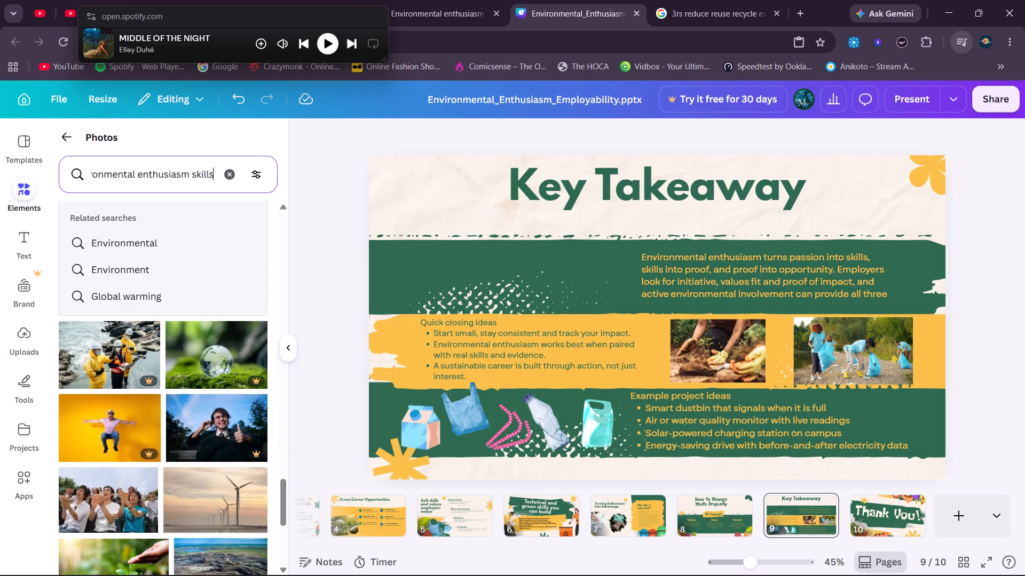
key("Return")
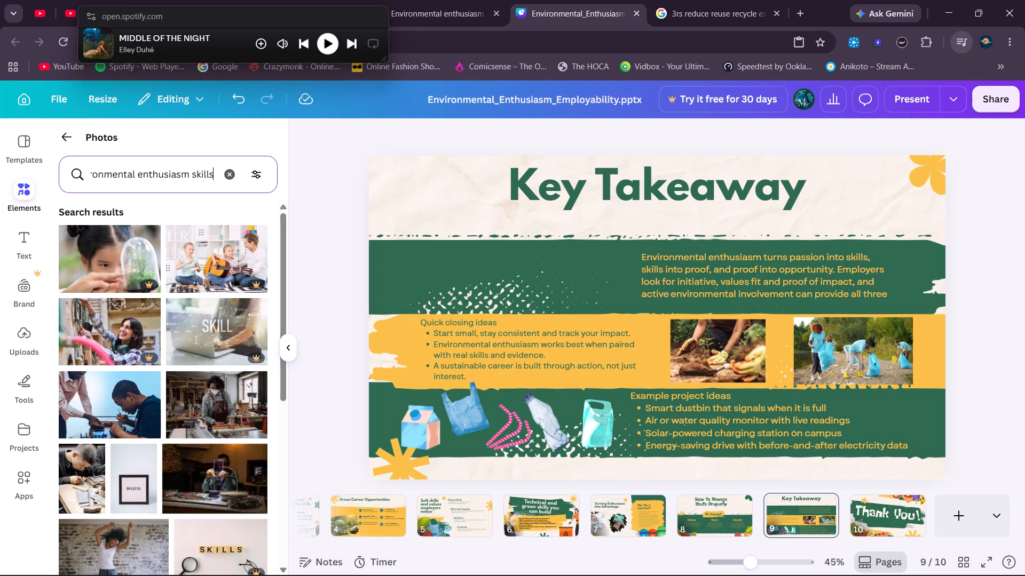
scroll(253, 414, "down", 4)
scroll(262, 361, "down", 4)
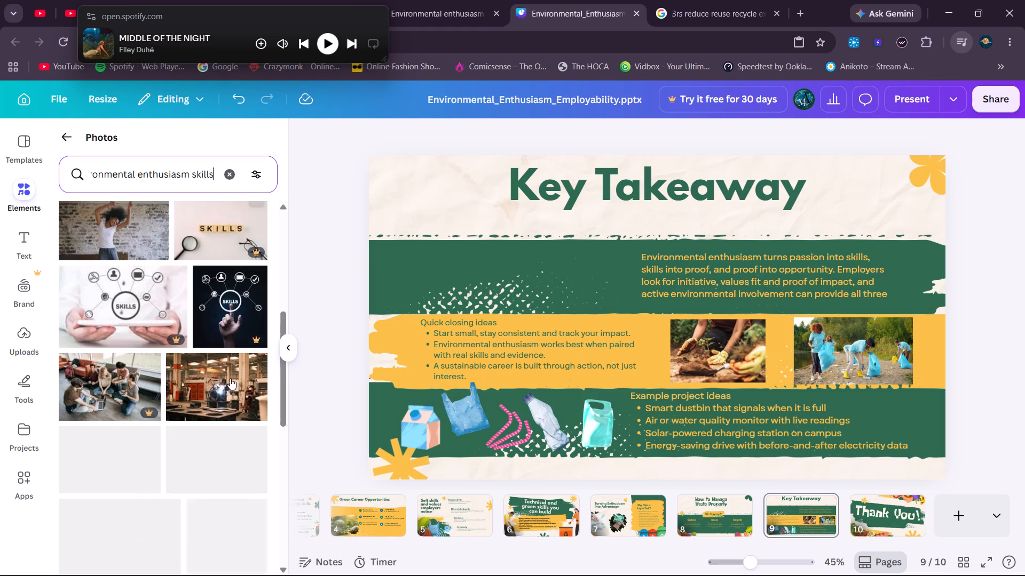
scroll(333, 197, "down", 7)
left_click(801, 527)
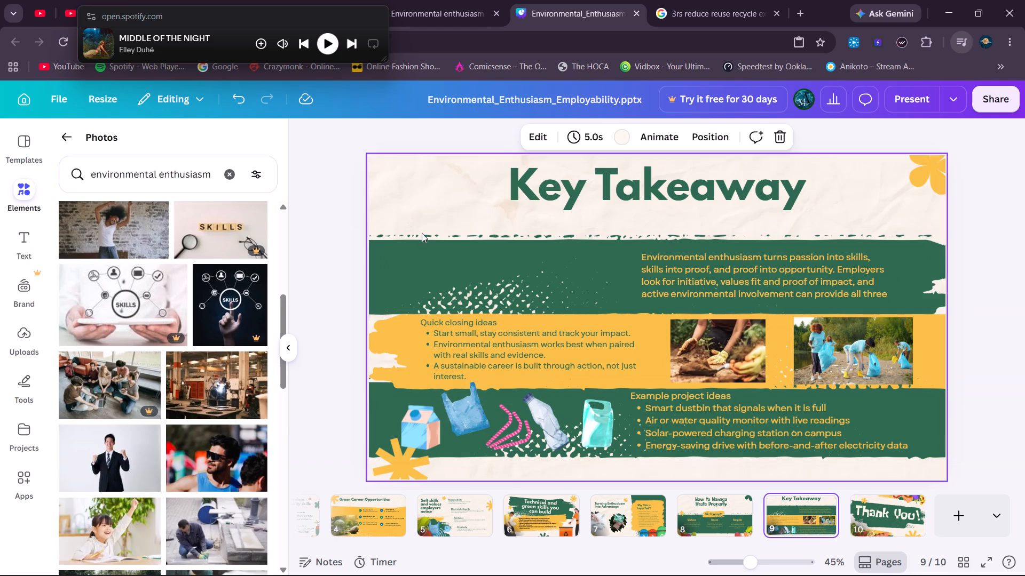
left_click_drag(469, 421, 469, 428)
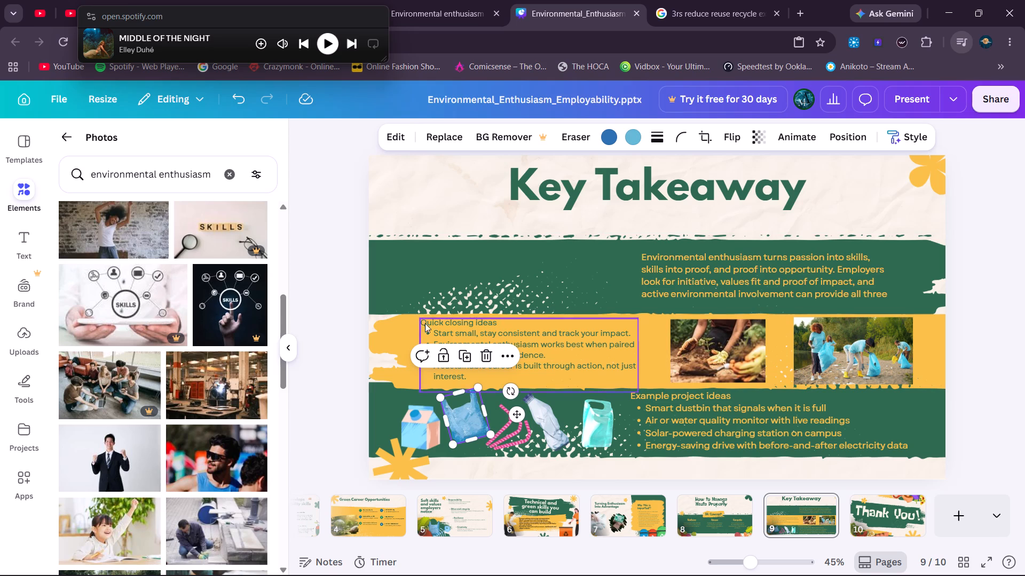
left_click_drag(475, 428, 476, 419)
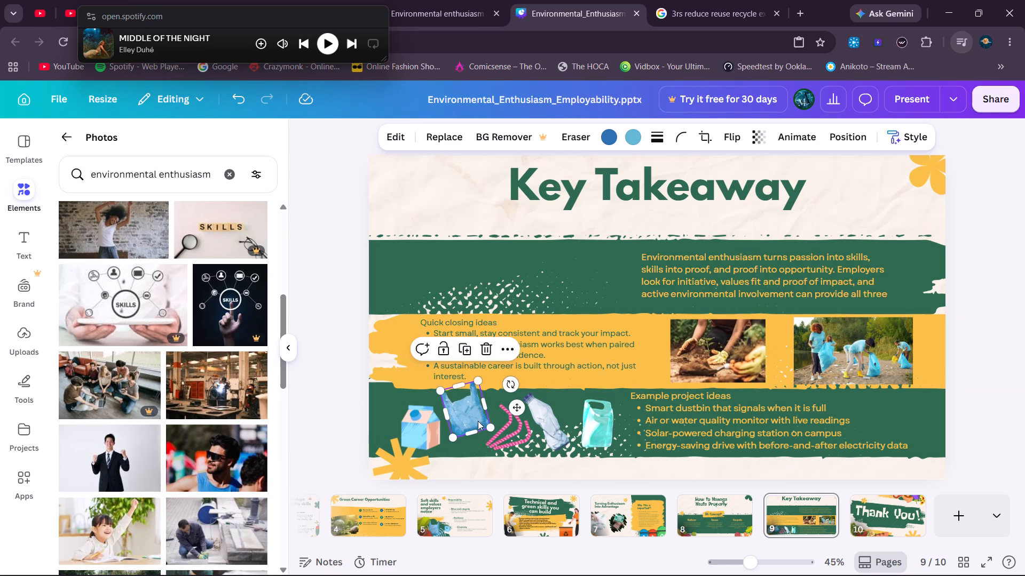
Find the "Eco not Ego" cardboard sign photo in the results and add it to page 9.
scroll(172, 477, "down", 6)
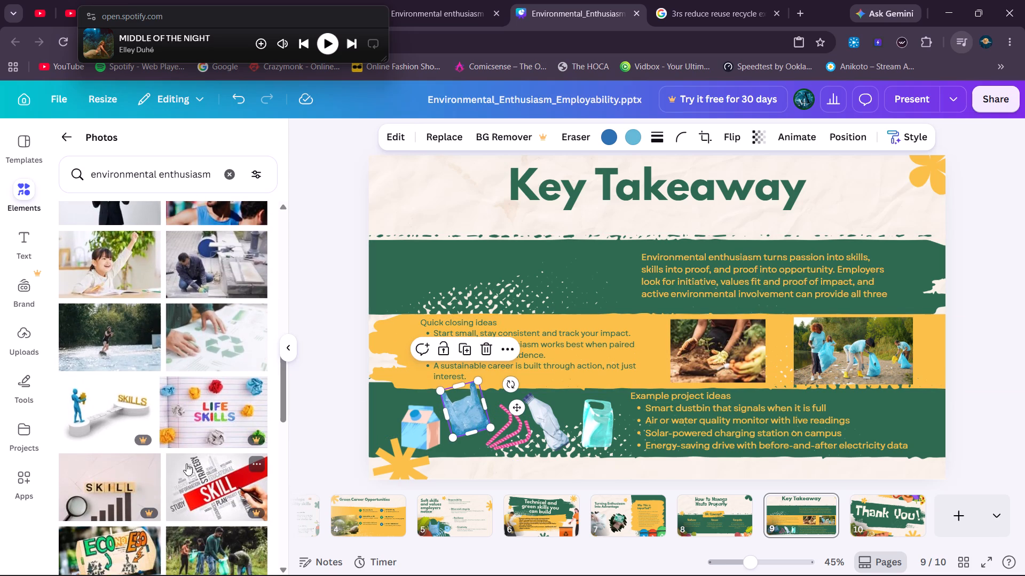
scroll(201, 429, "down", 4)
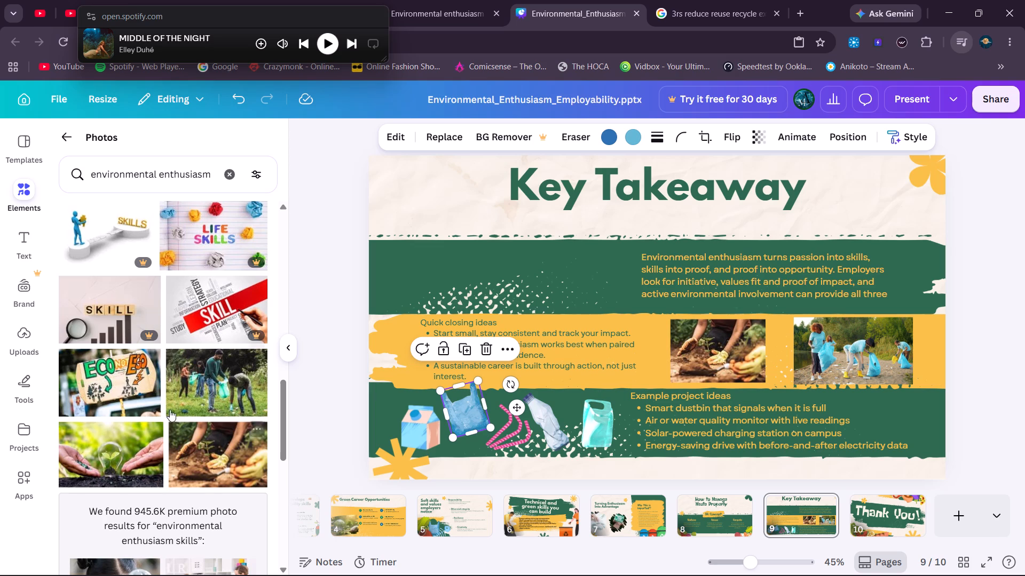
left_click_drag(102, 375, 453, 276)
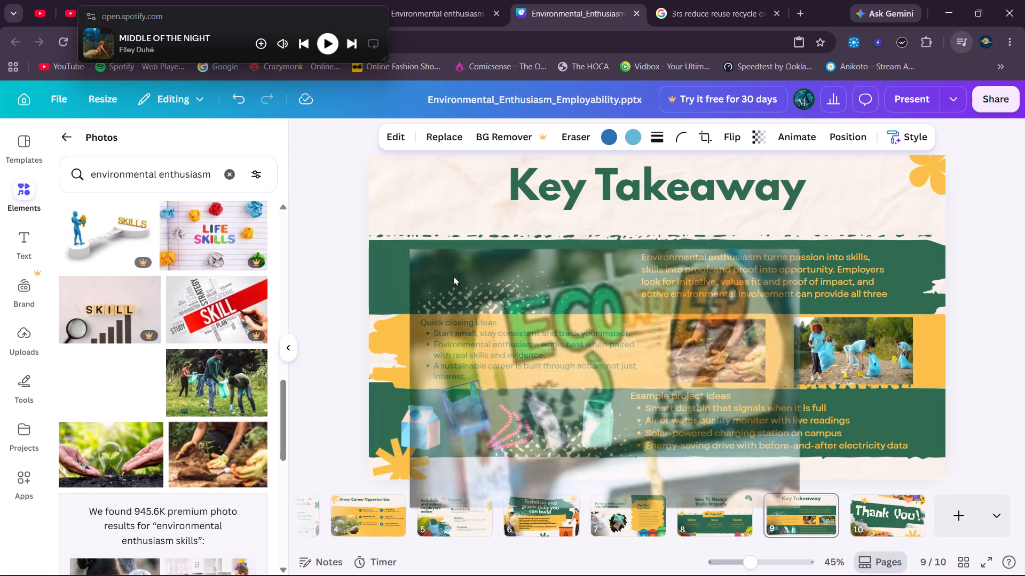
left_click_drag(453, 276, 442, 268)
Bring the "Eco not Ego" photo to the front of page 9's layers.
right_click(542, 321)
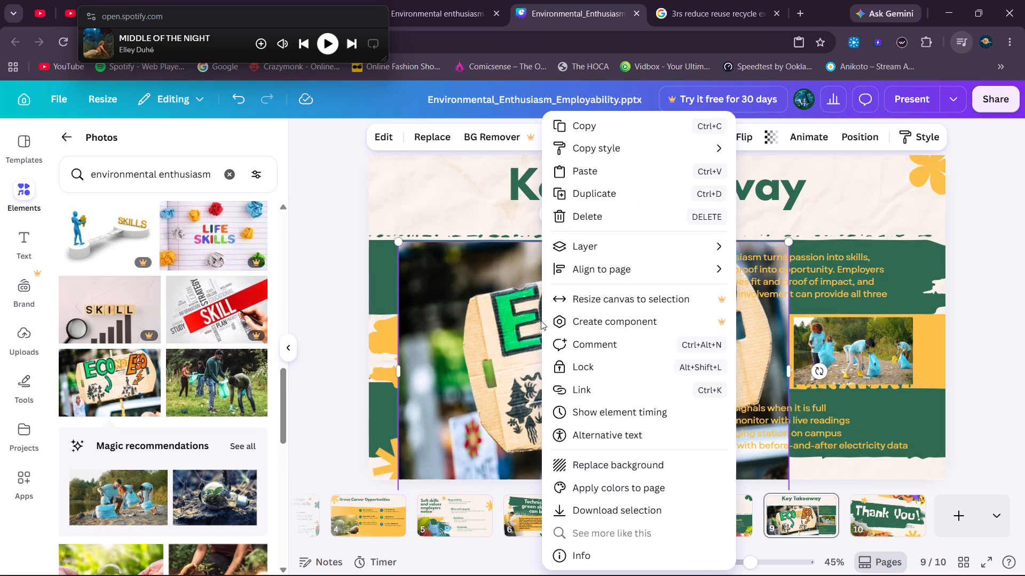
left_click(594, 250)
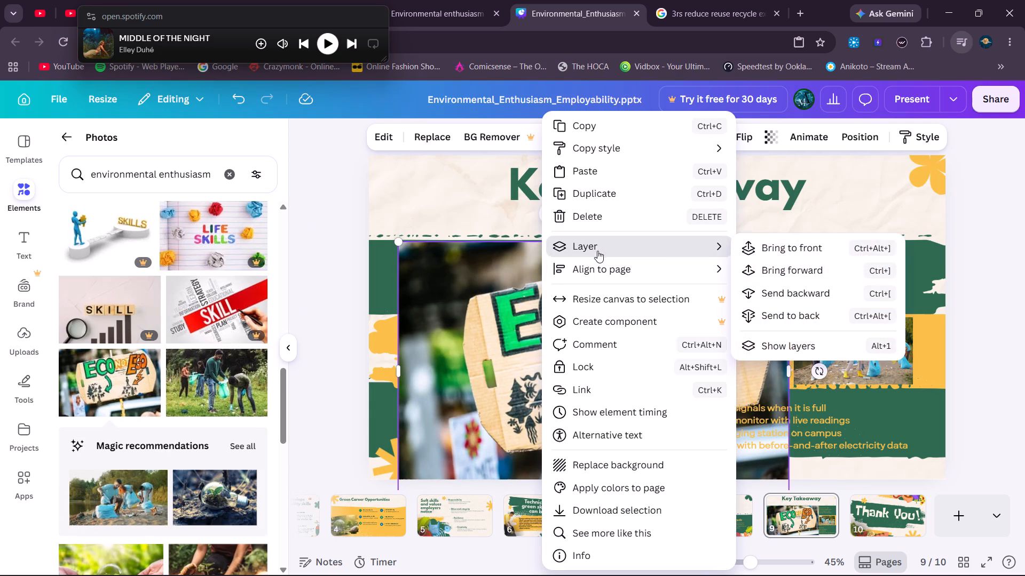
left_click(753, 254)
Scale the "Eco not Ego" photo down and place it on the upper green band, left-aligned with the "Quick closing ideas" text.
left_click(445, 362)
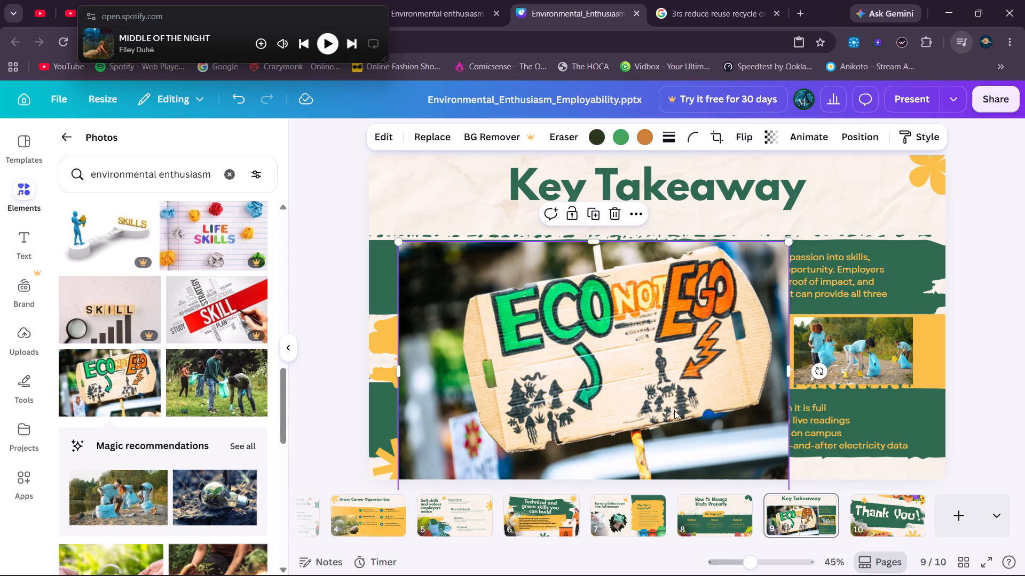
left_click_drag(723, 450, 702, 394)
left_click_drag(767, 447, 648, 319)
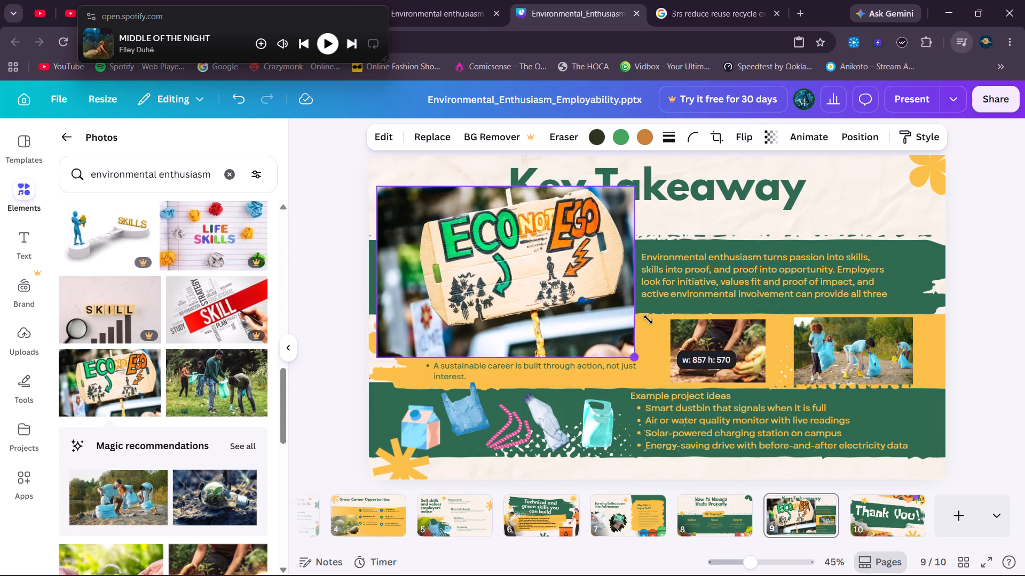
left_click_drag(648, 319, 570, 258)
left_click_drag(493, 261, 541, 292)
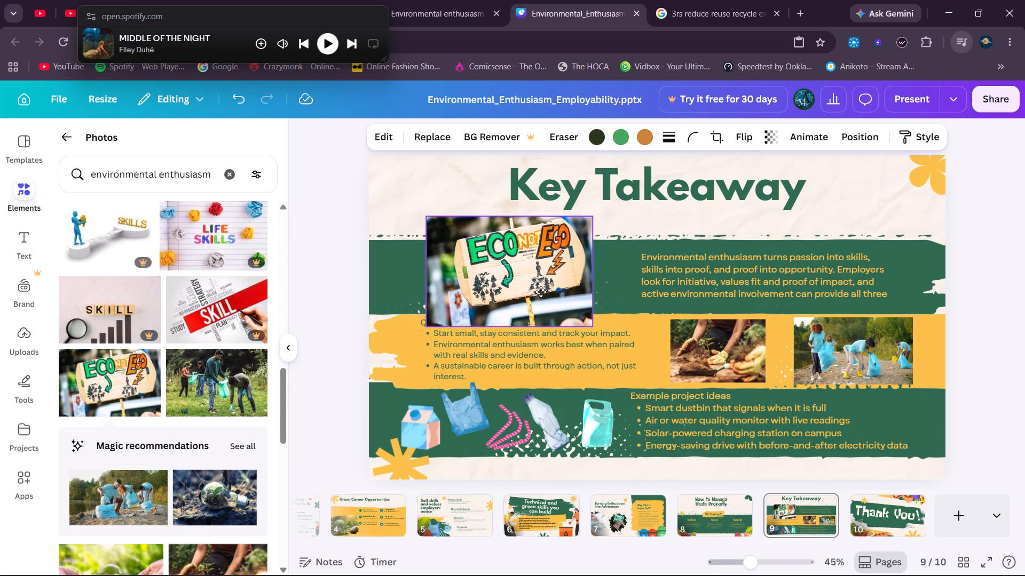
left_click_drag(541, 292, 538, 290)
left_click_drag(588, 324, 556, 307)
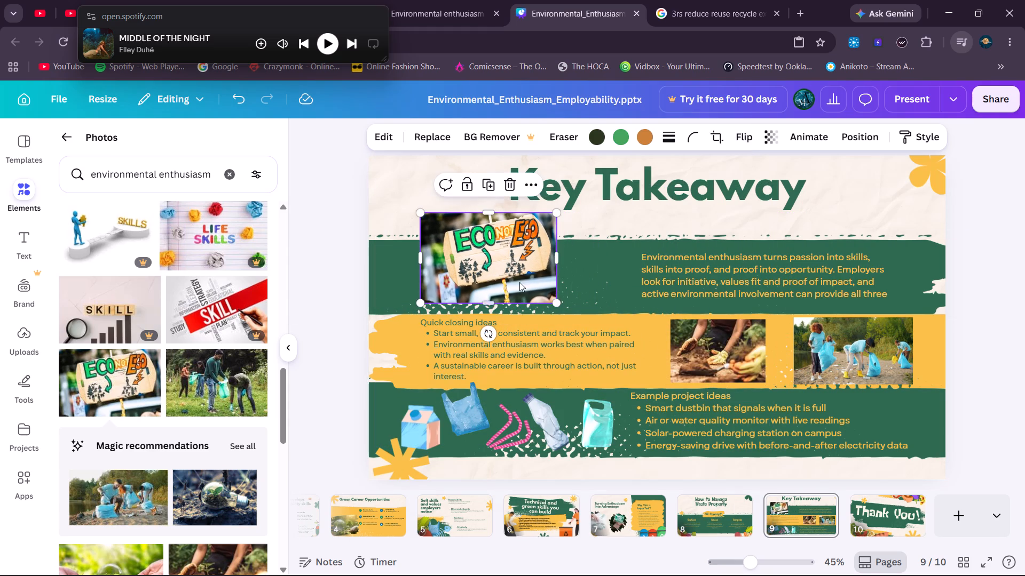
left_click_drag(518, 281, 516, 291)
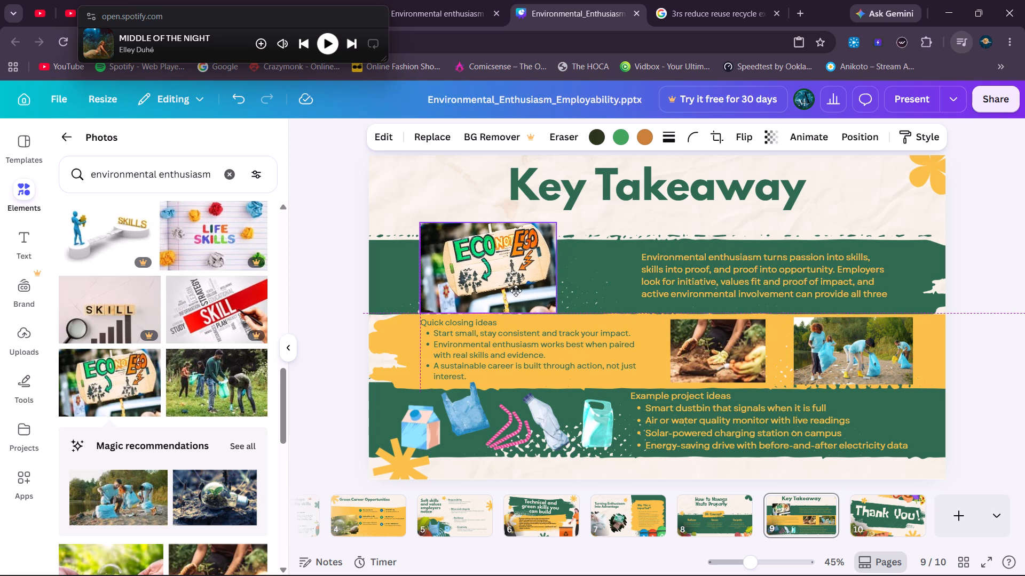
left_click_drag(516, 291, 515, 291)
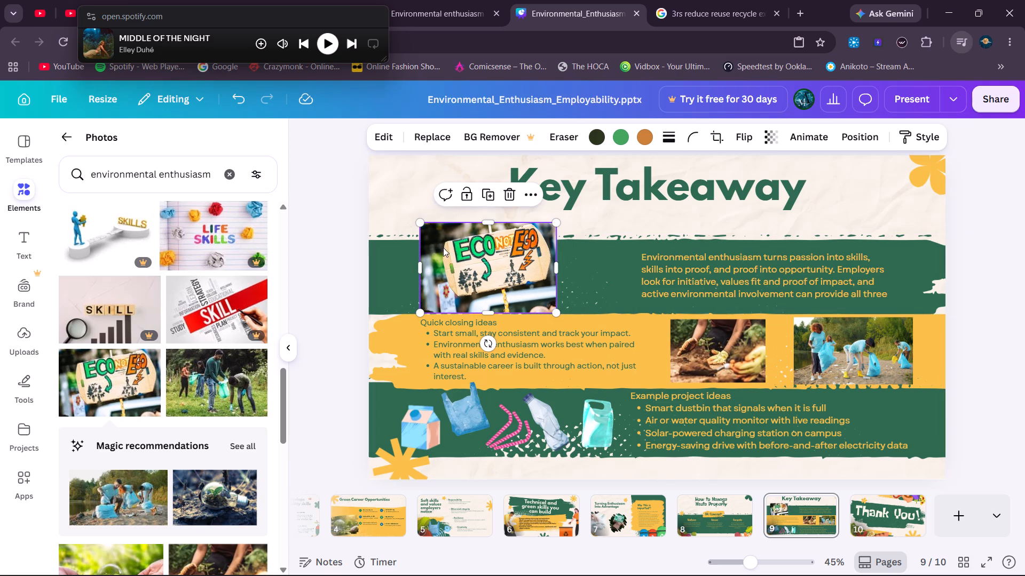
left_click(483, 223)
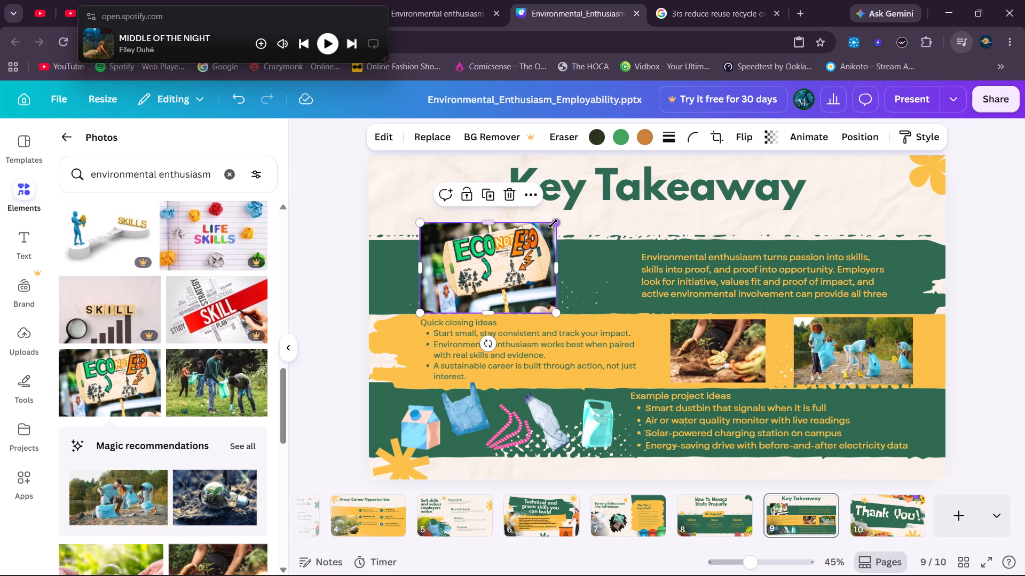
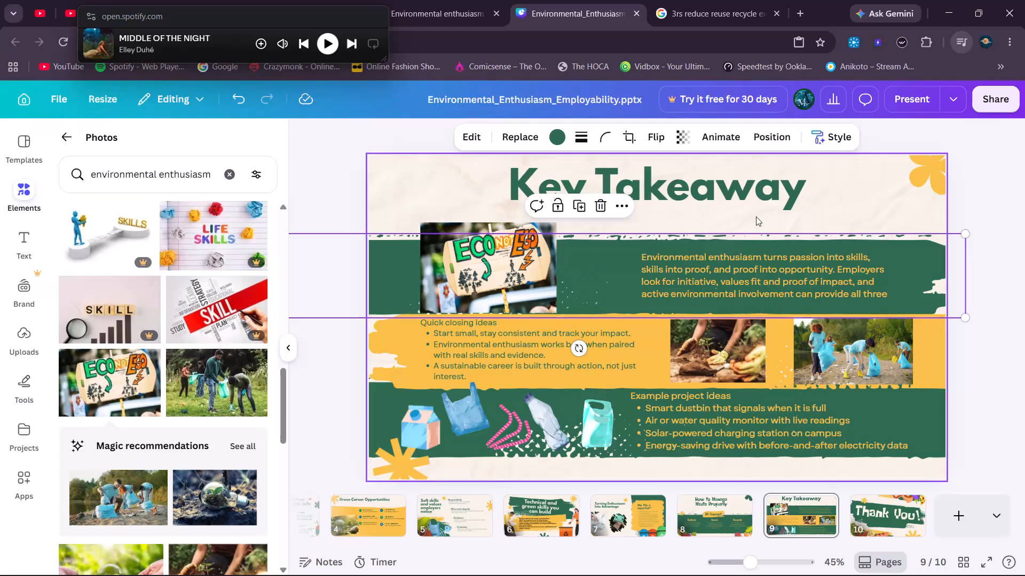
Shrink the "Eco not Ego" photo to fit inside page 9's upper green band and shift it inward, nearer the band's text.
left_click(768, 211)
left_click(925, 212)
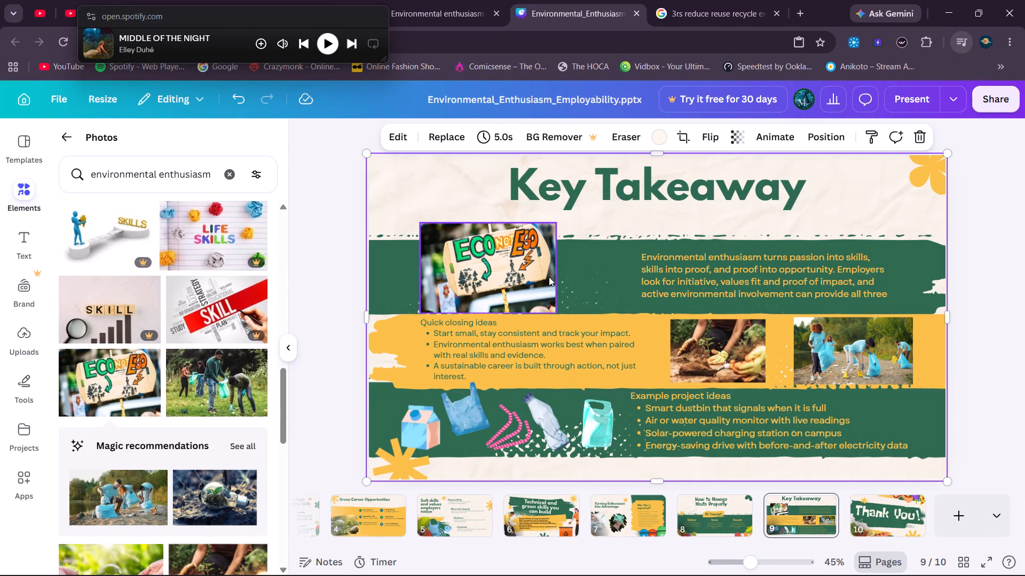
left_click(523, 265)
left_click_drag(558, 220, 540, 254)
left_click_drag(476, 262, 509, 262)
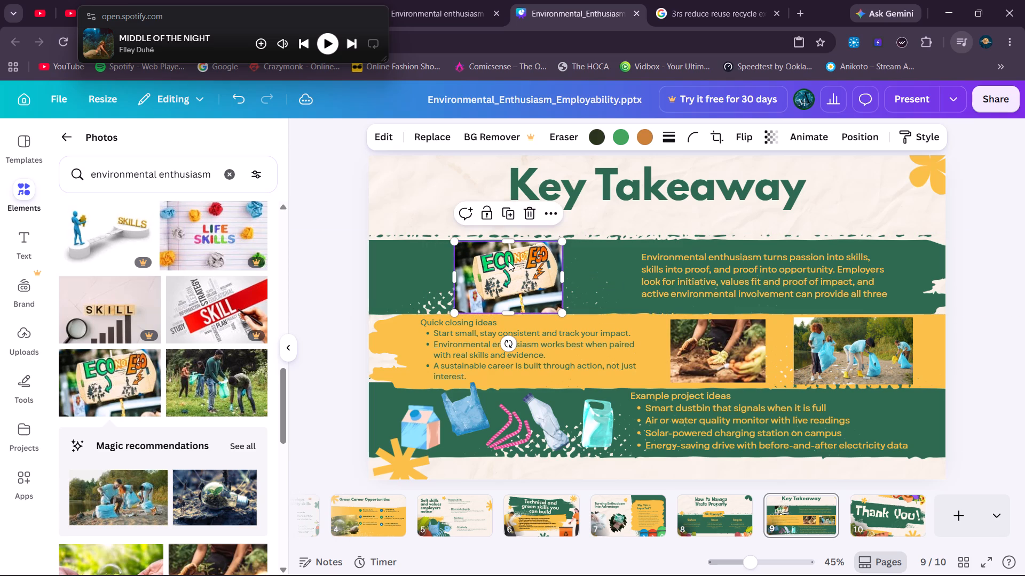
left_click(509, 262)
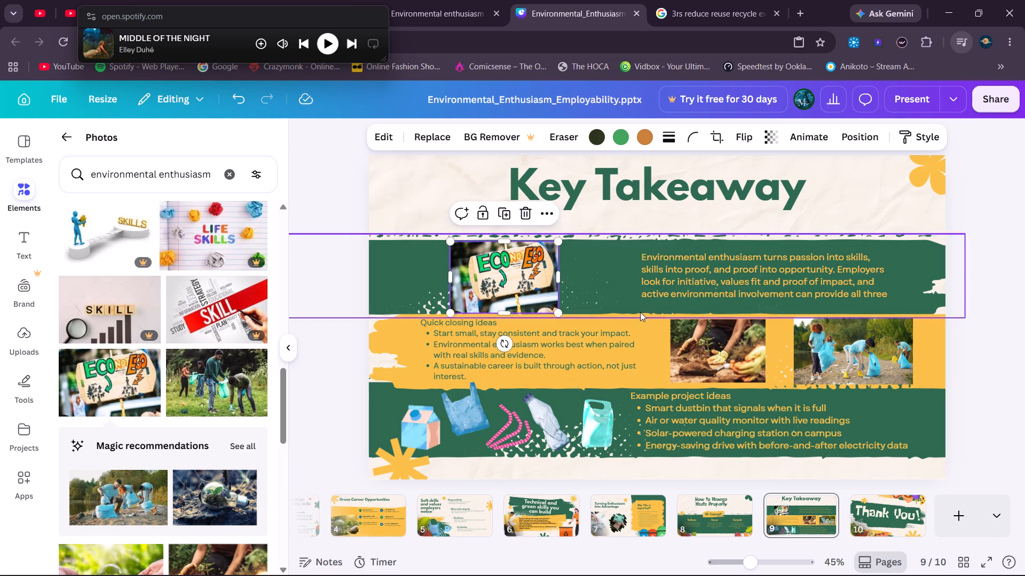
left_click(980, 204)
Open page 10, the "Thank You!" slide, to review it.
left_click(903, 522)
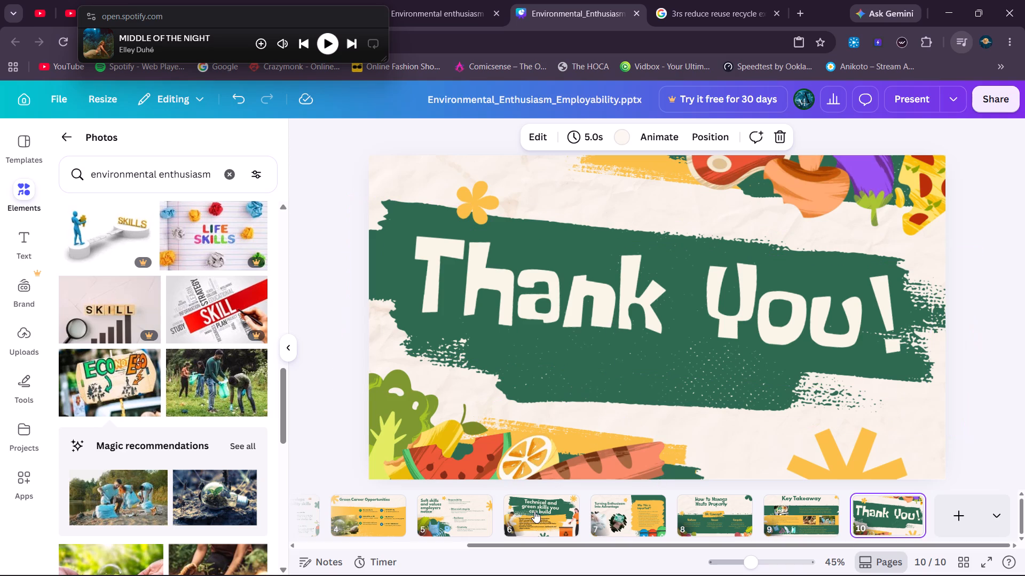
Review the presentation's opening slides, pages 1 to 3, and return to the title slide on page 1.
scroll(534, 512, "up", 15)
left_click(348, 518)
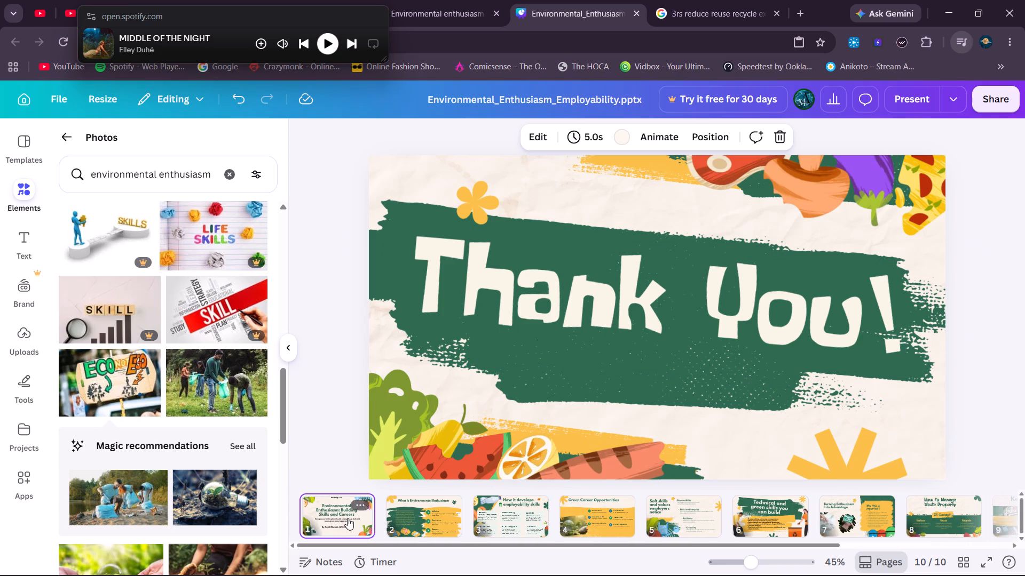
left_click(448, 516)
left_click(322, 517)
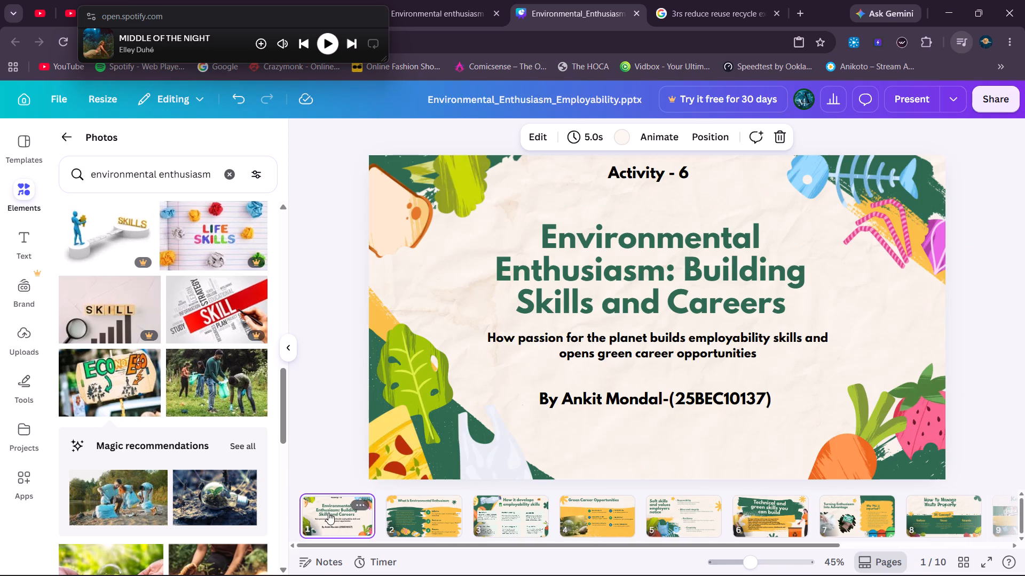
left_click(347, 518)
left_click(428, 499)
left_click(506, 503)
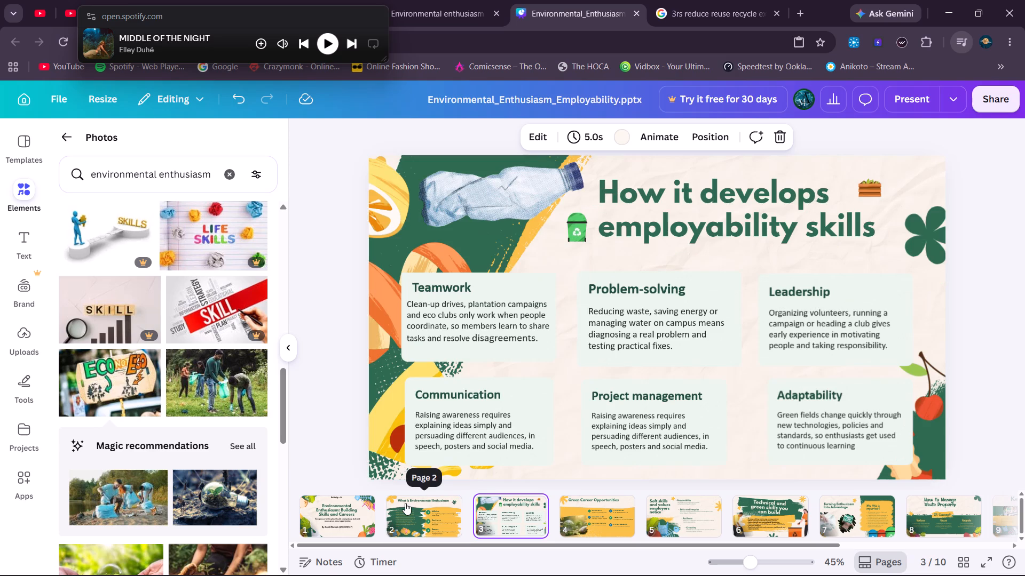
left_click(400, 526)
left_click(335, 518)
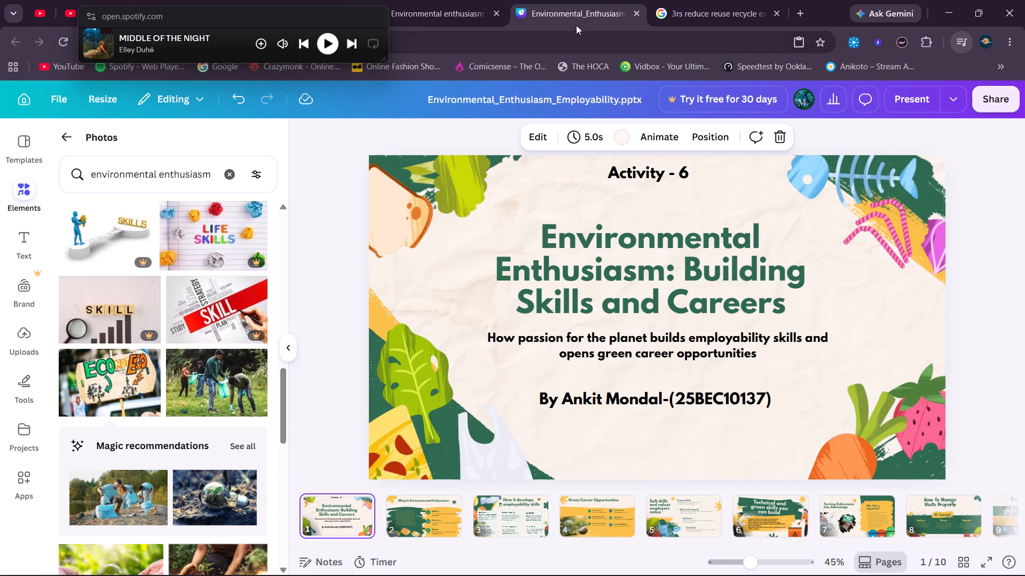
Close the browser tab with the "3rs reduce reuse recycle" search.
left_click(672, 0)
left_click(777, 14)
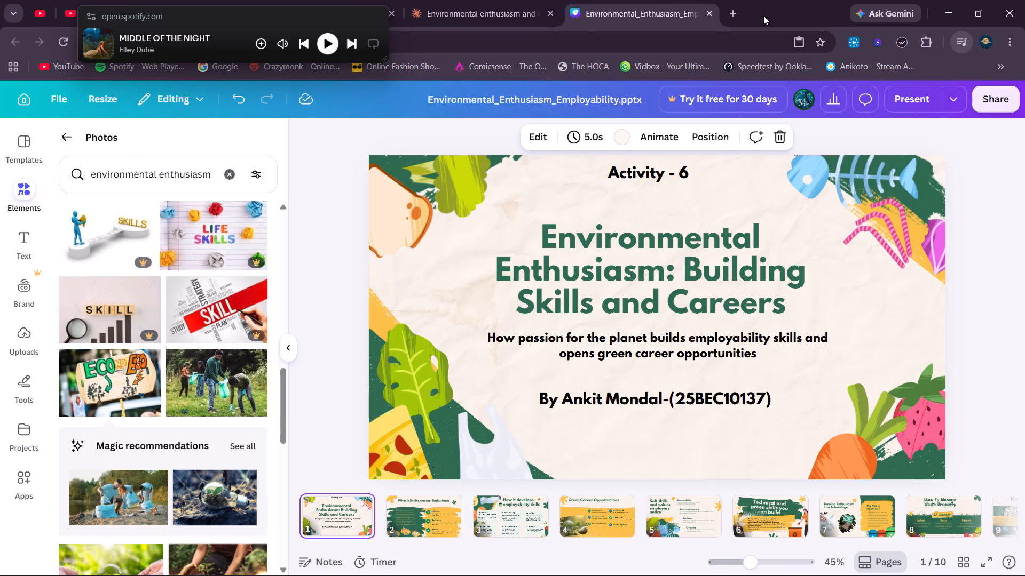
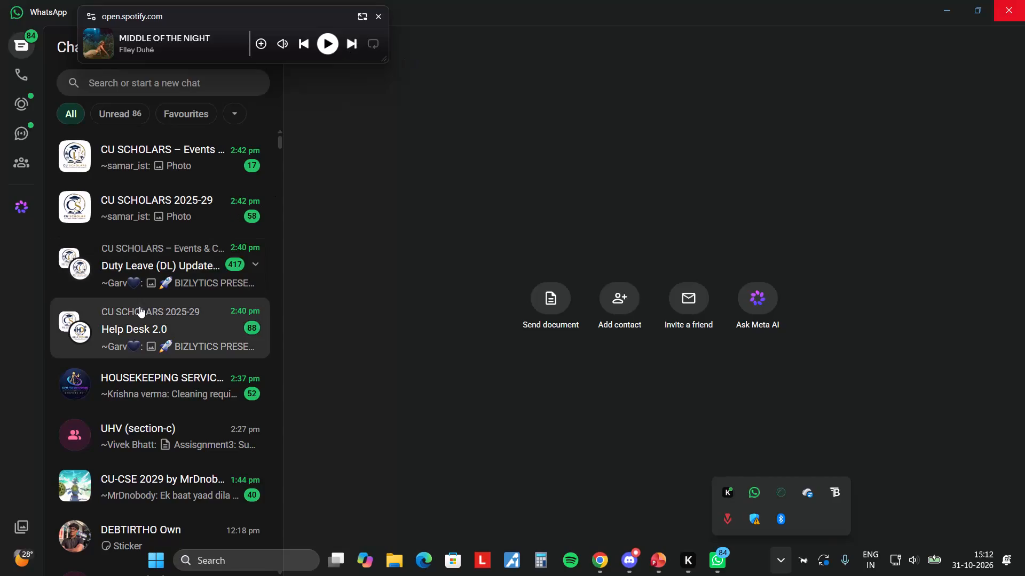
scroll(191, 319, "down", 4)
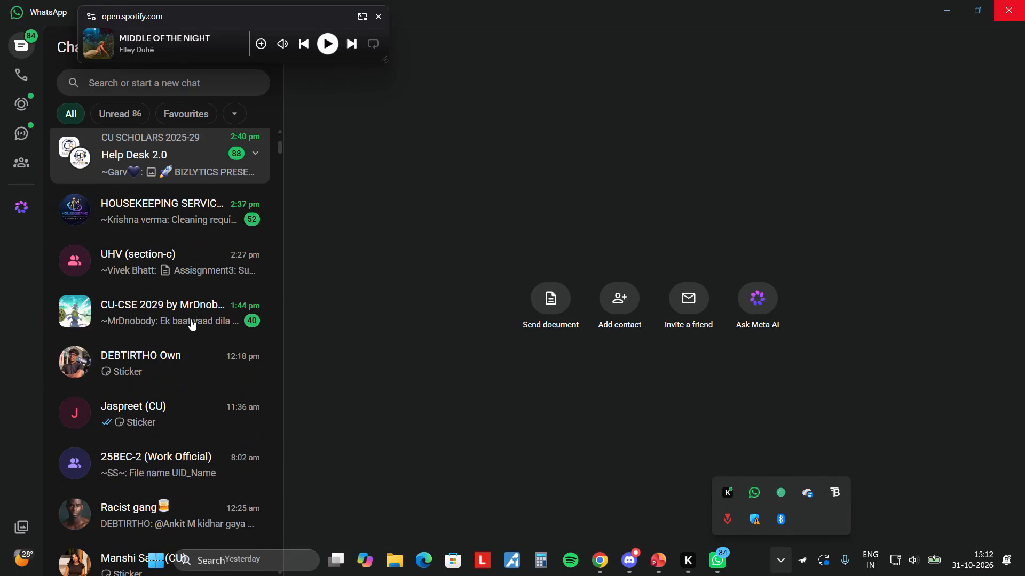
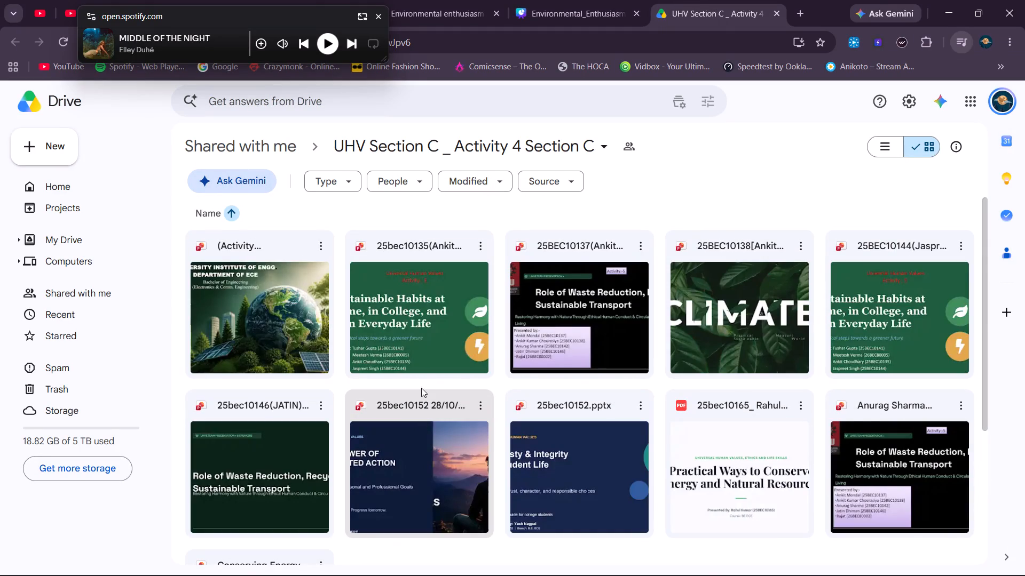
Browse the shared UHV Activity 4 Drive folder and check the "Sustainable Habits at Home, in College, and in Everyday Life" deck's title slide.
scroll(380, 362, "down", 4)
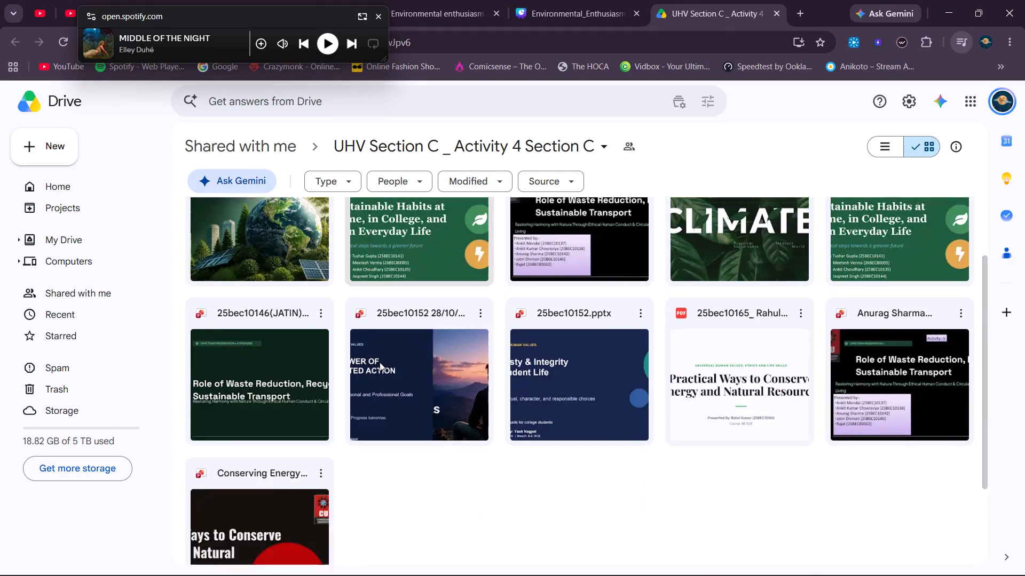
scroll(380, 362, "down", 1)
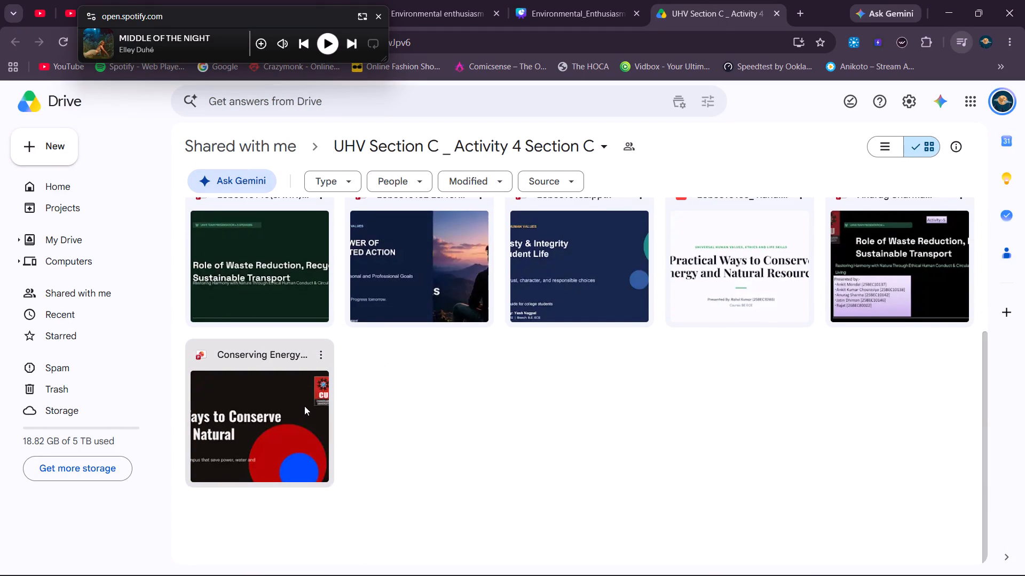
scroll(313, 402, "up", 7)
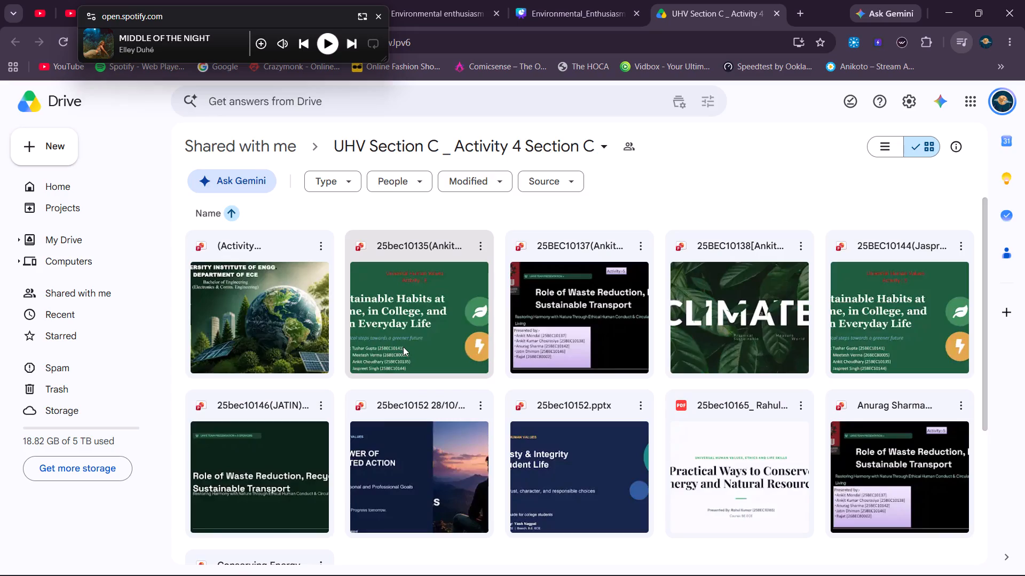
double_click(404, 337)
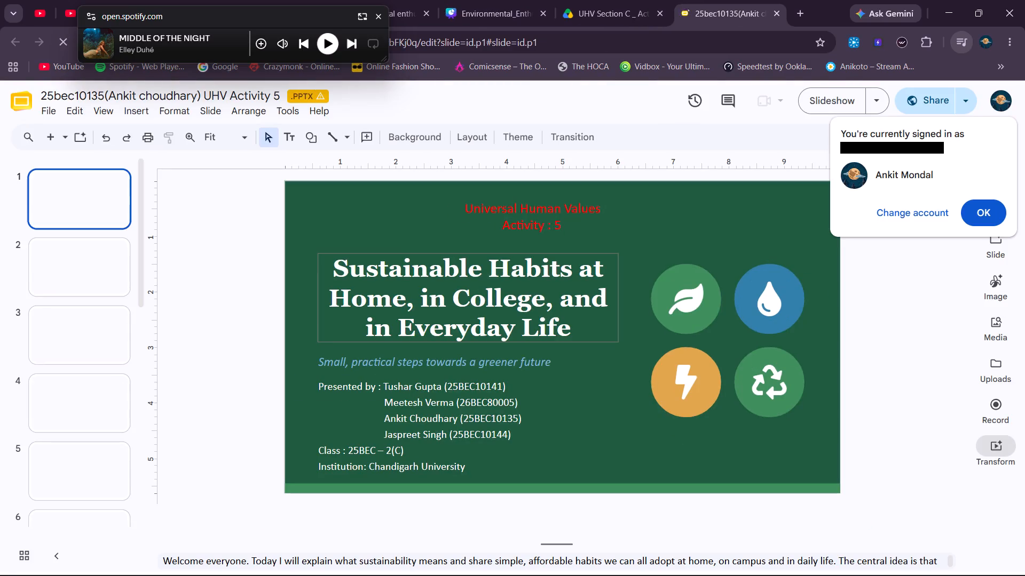
left_click(777, 14)
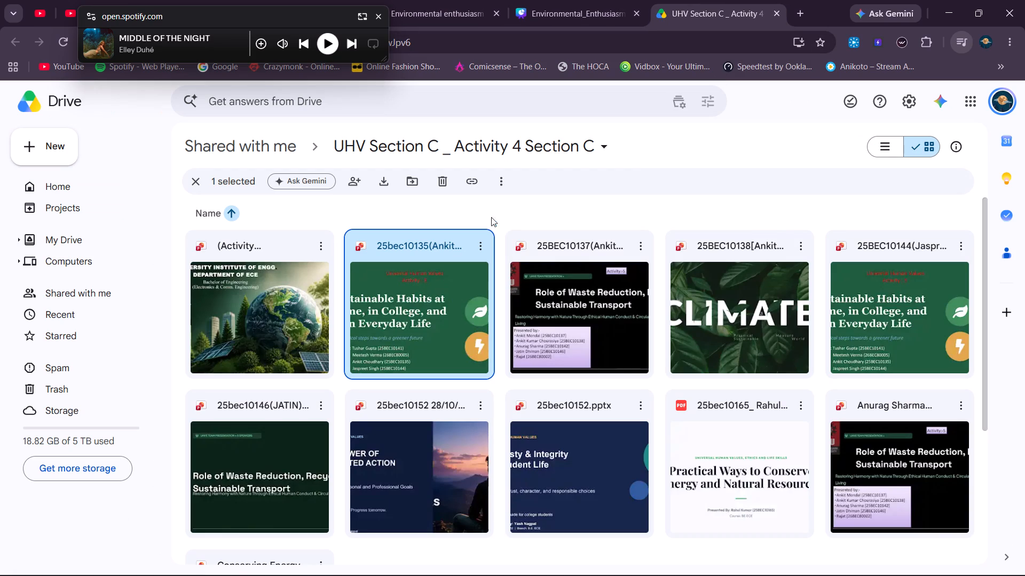
Select the folder's third file, the "Role of Waste Reduction" sustainable transport presentation.
left_click(512, 211)
left_click(588, 291)
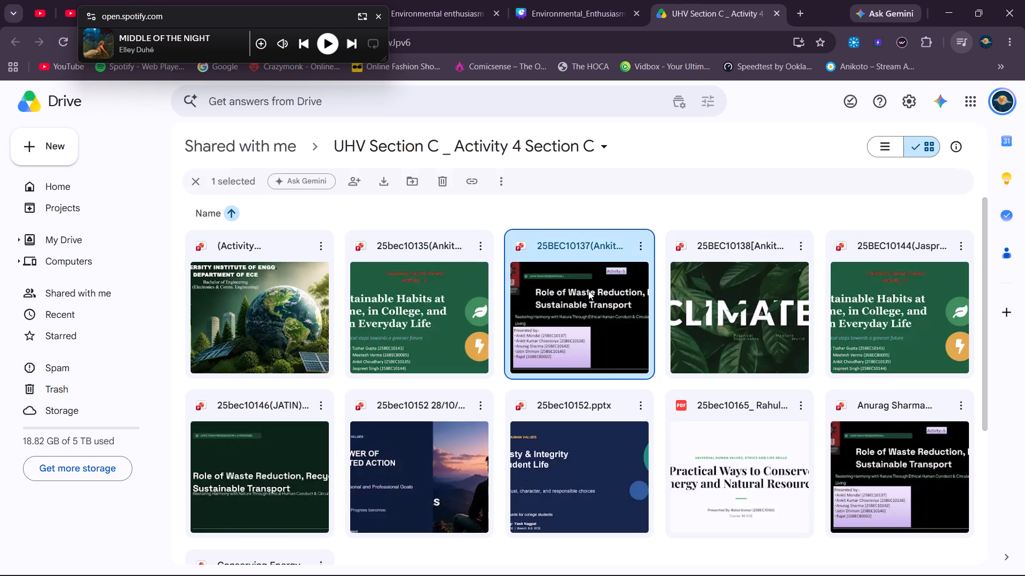
left_click(588, 291)
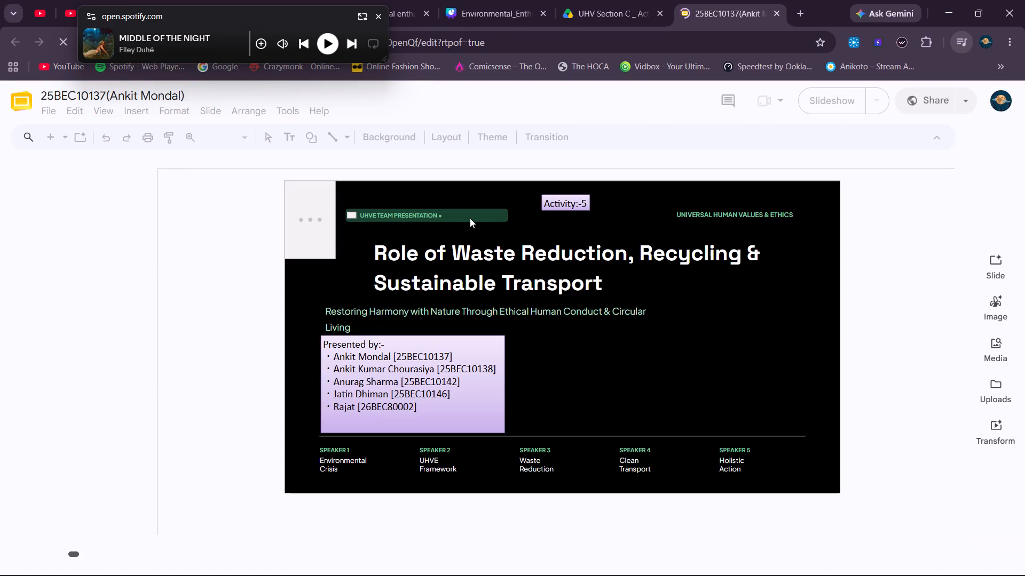
left_click(321, 235)
right_click(320, 235)
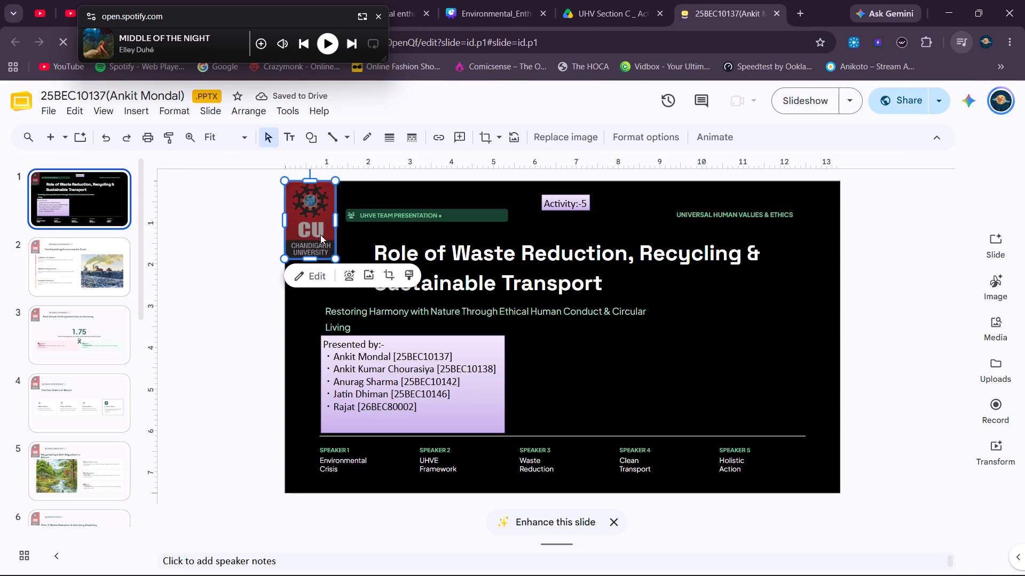
right_click(313, 215)
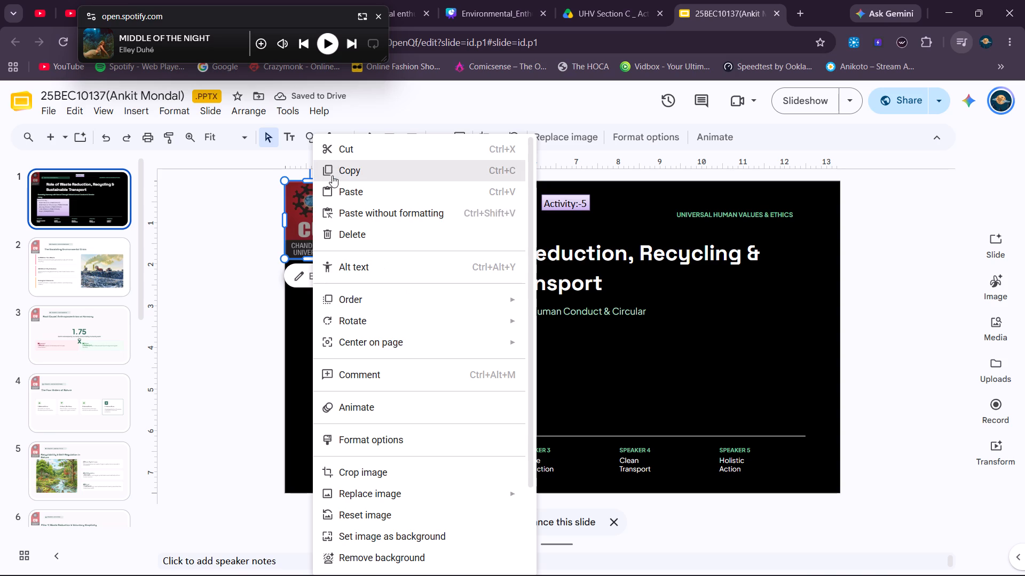
left_click(332, 175)
Switch to the Environmental_Enthusiasm_Employability design in Canva and paste the copied logo on page 1.
left_click(635, 0)
left_click(500, 0)
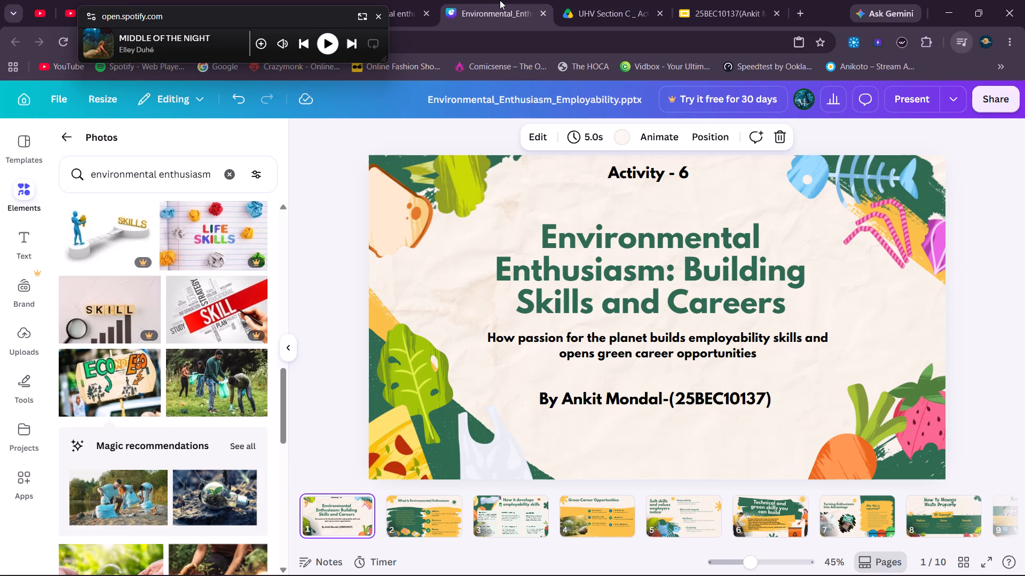
right_click(447, 281)
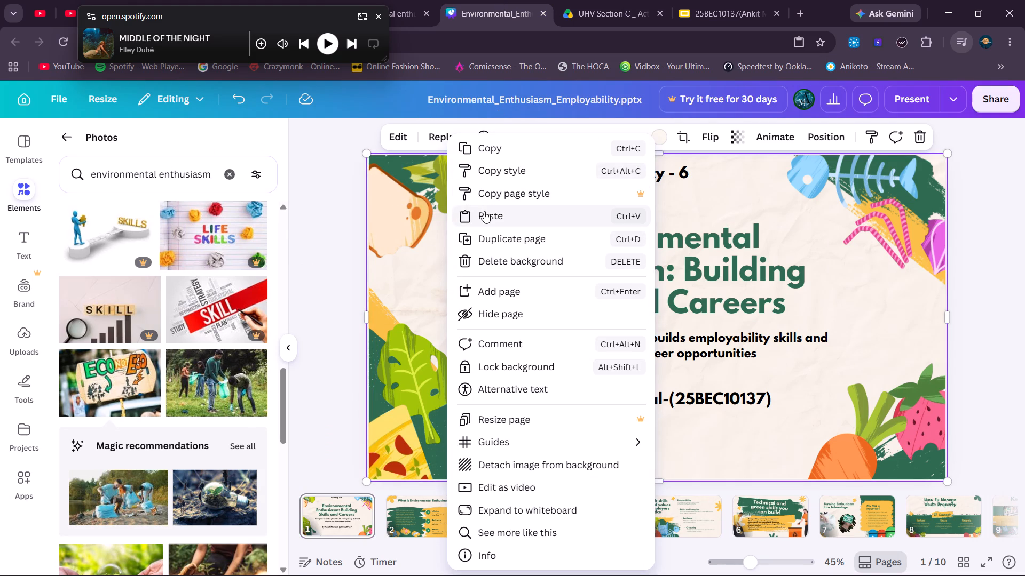
left_click(493, 212)
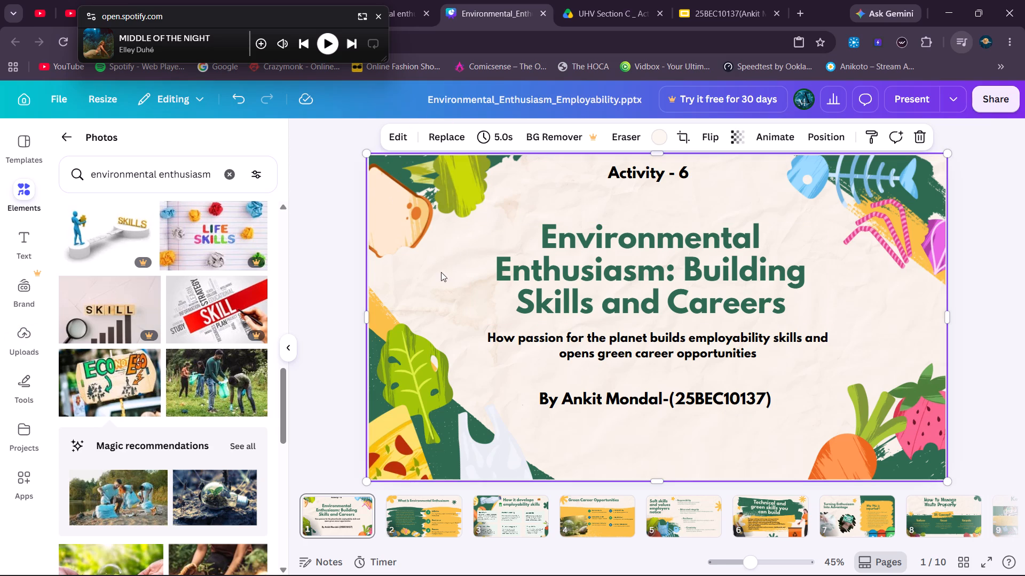
Place the Chandigarh University logo from the uploaded images on page 1, beside the title.
left_click(24, 335)
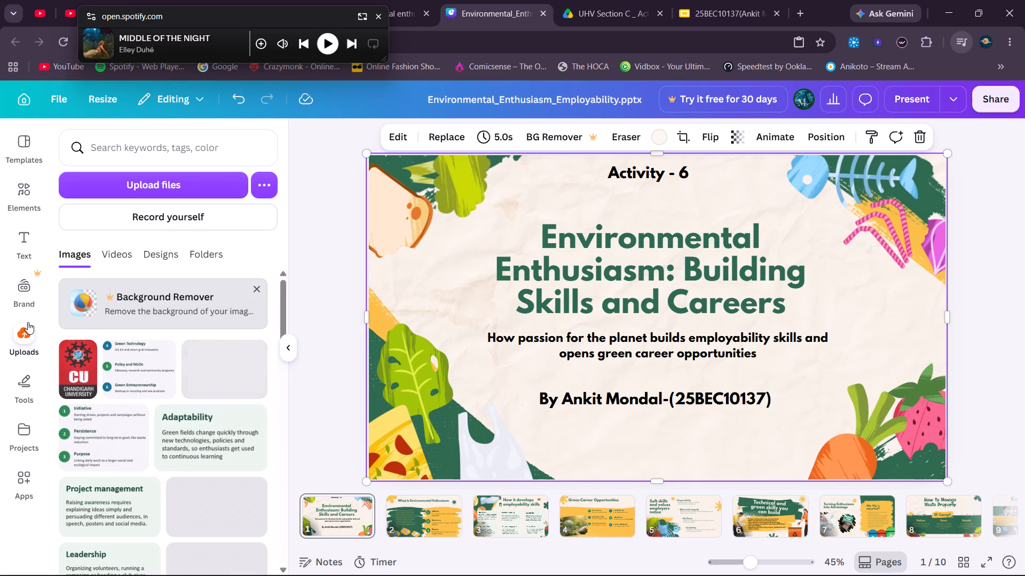
left_click_drag(82, 366, 411, 198)
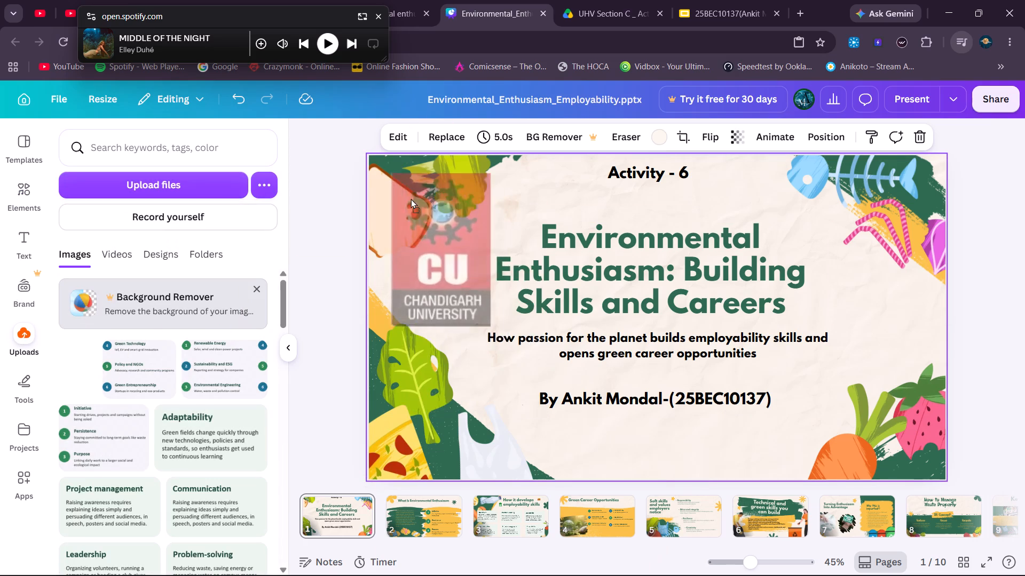
left_click_drag(411, 198, 417, 259)
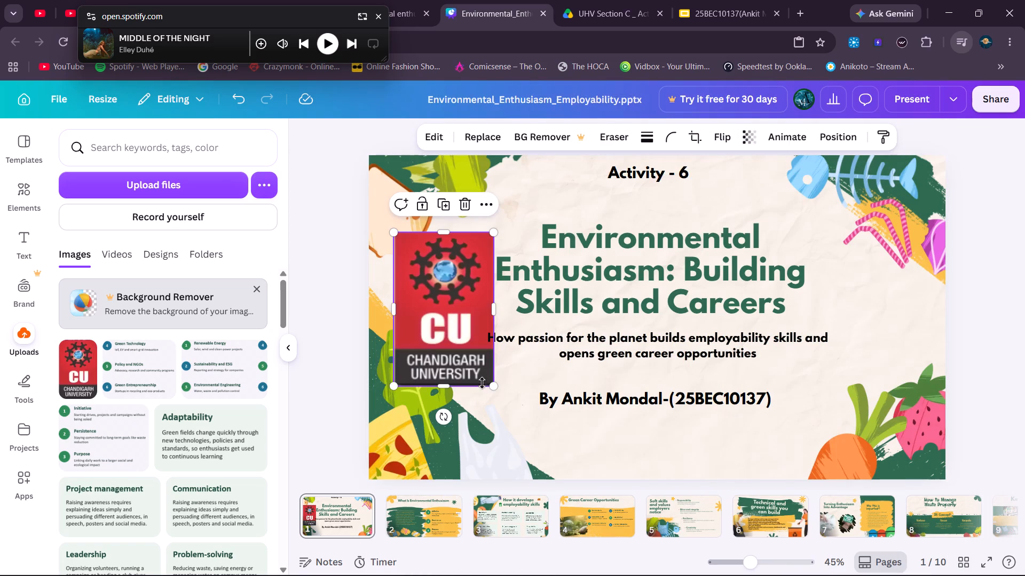
Shrink the logo to about 187 by 303 and move it into page 1's top-left corner.
left_click_drag(494, 387, 463, 340)
left_click_drag(435, 299, 419, 226)
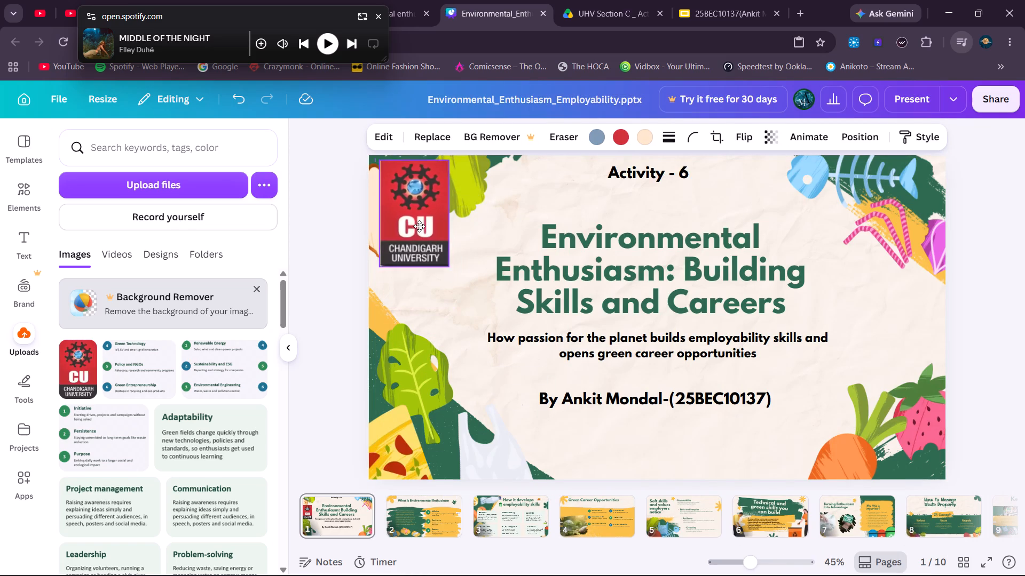
left_click_drag(419, 226, 411, 221)
left_click_drag(404, 258, 405, 257)
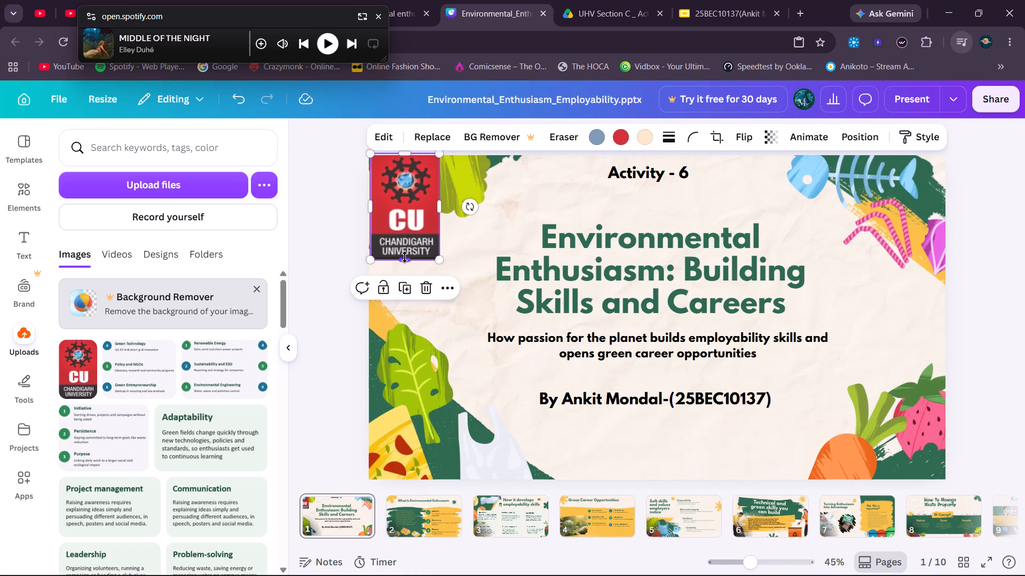
left_click_drag(405, 257, 409, 259)
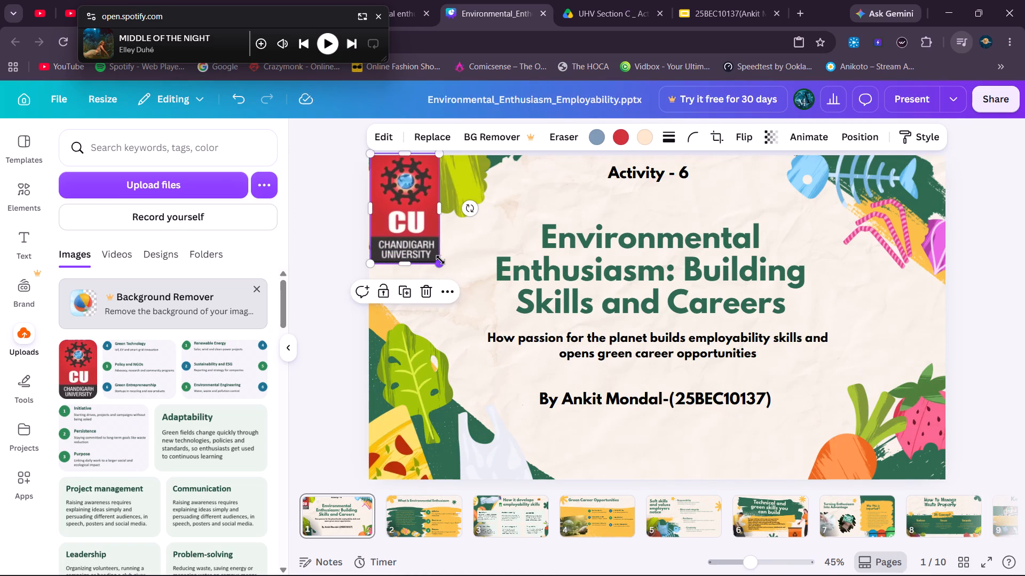
left_click_drag(440, 260, 430, 240)
left_click(406, 203)
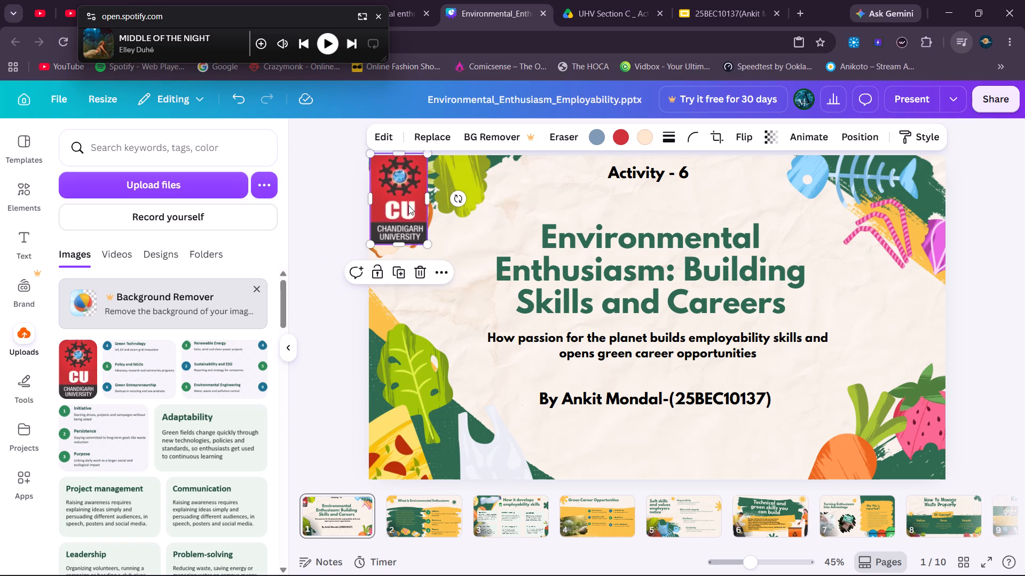
left_click(421, 197)
left_click(426, 197)
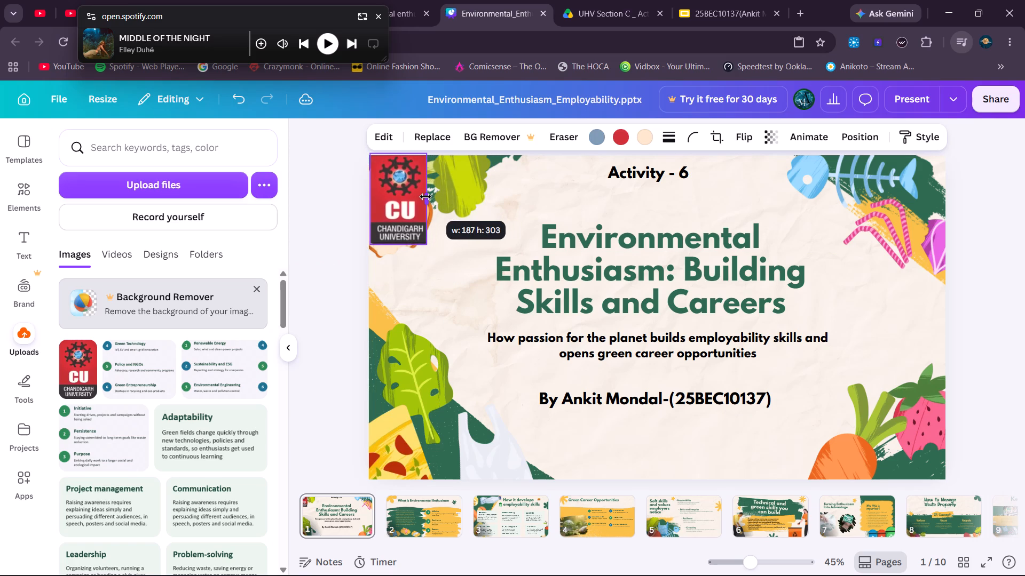
right_click(407, 206)
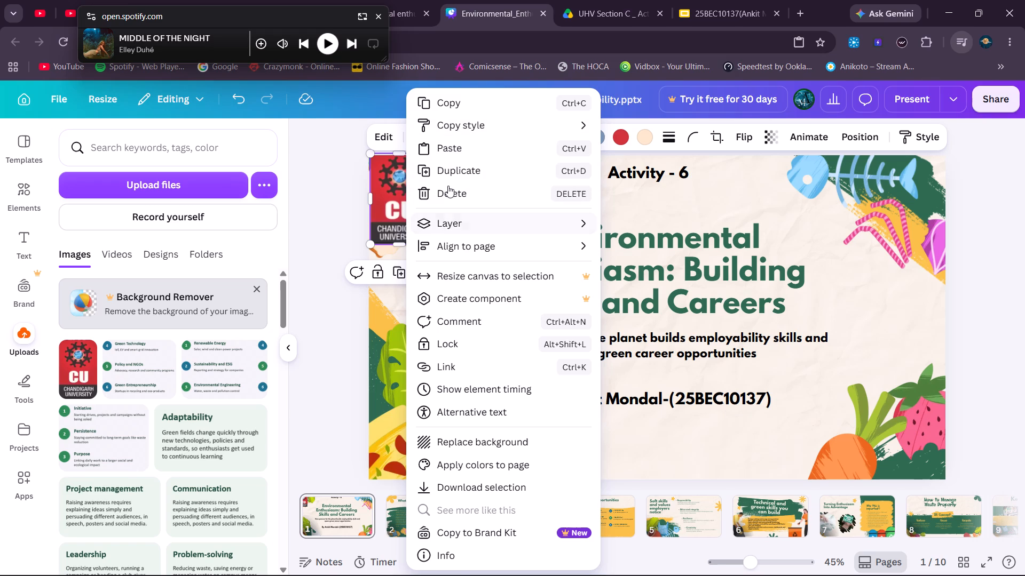
Add the uploaded Chandigarh University logo to page 2 and position it in the page's top-left corner.
left_click(386, 517)
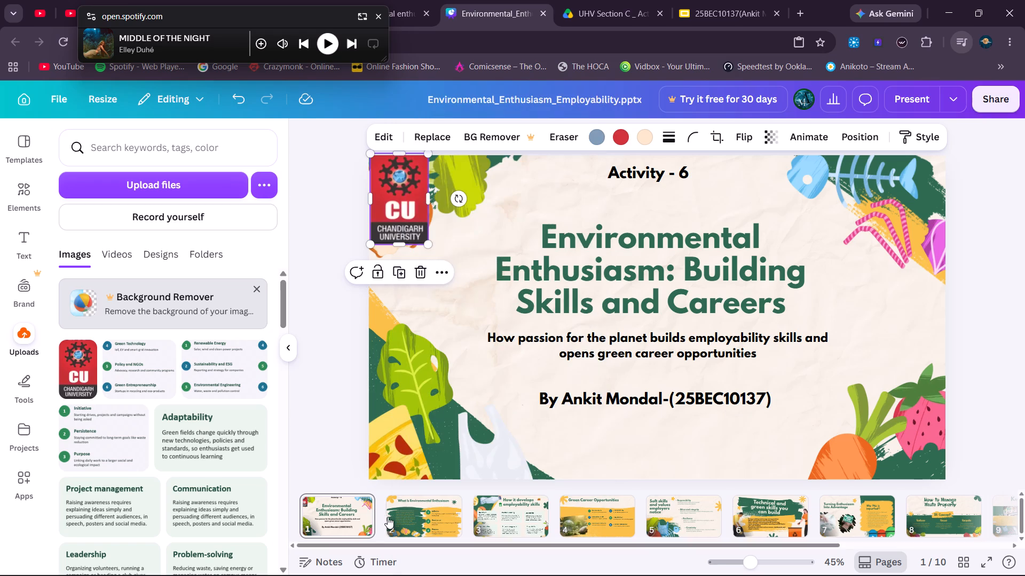
left_click(393, 516)
right_click(406, 214)
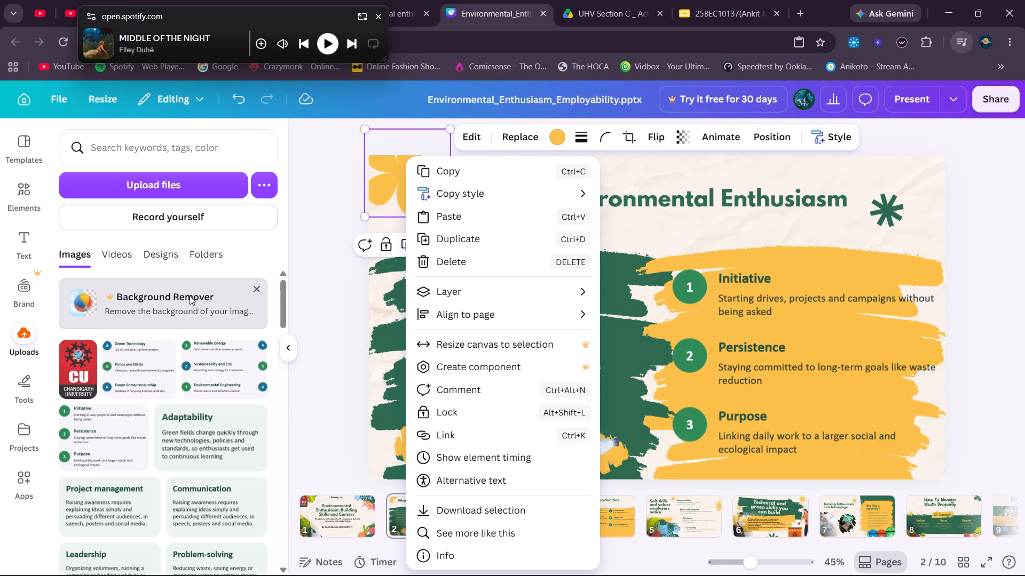
left_click_drag(85, 365, 385, 235)
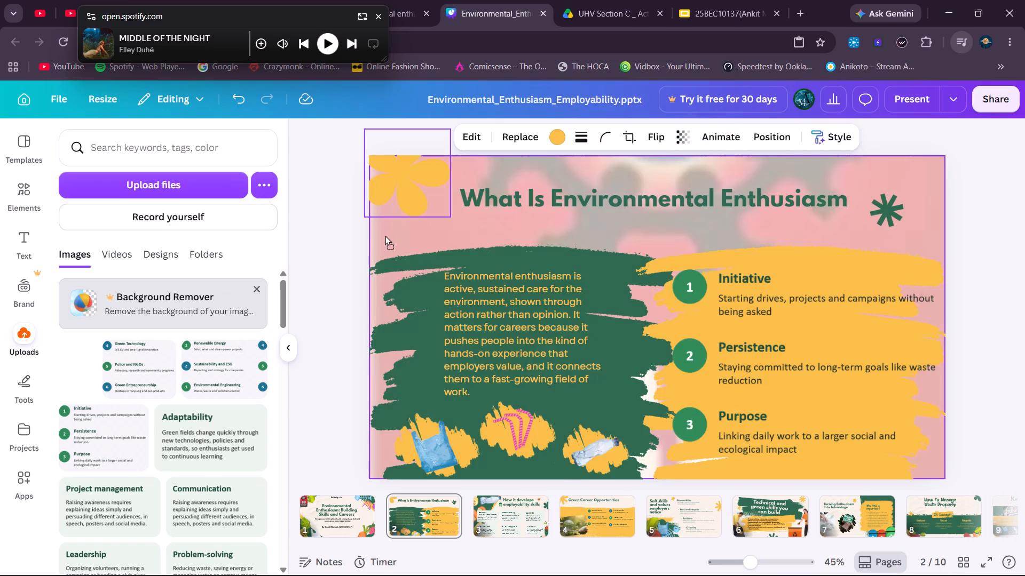
left_click_drag(385, 235, 427, 255)
left_click_drag(432, 276, 407, 205)
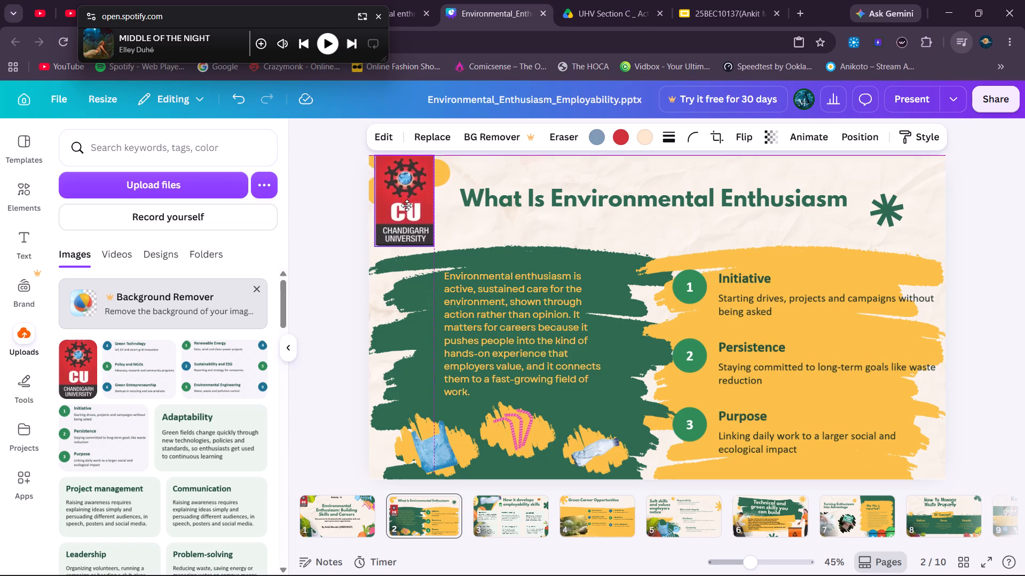
left_click_drag(407, 205, 398, 201)
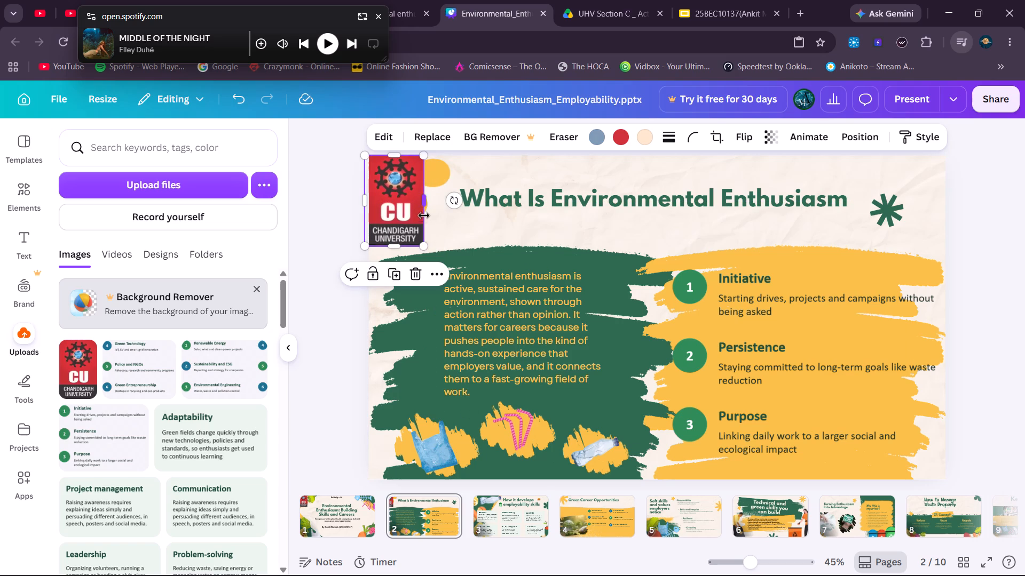
Delete the yellow flower shape behind the logo on page 2.
left_click(438, 174)
left_click(432, 246)
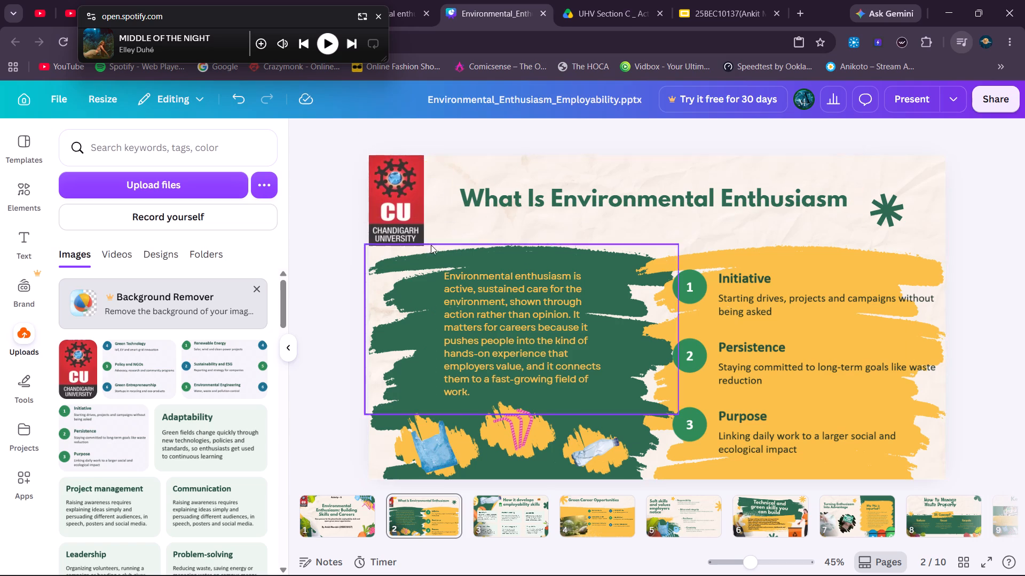
left_click(470, 230)
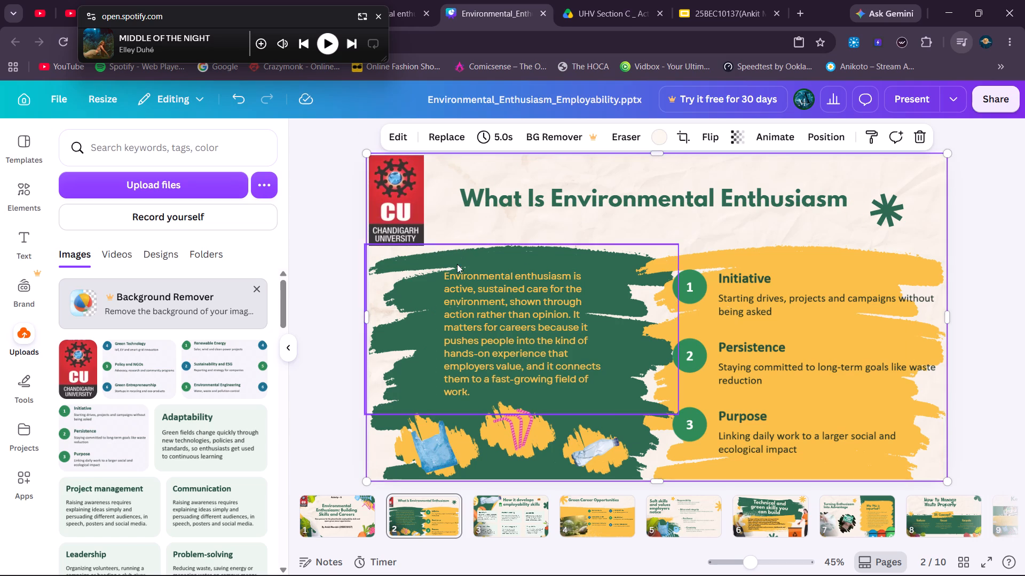
Return to page 1 and delete the bread illustration behind the Chandigarh University logo.
left_click(333, 524)
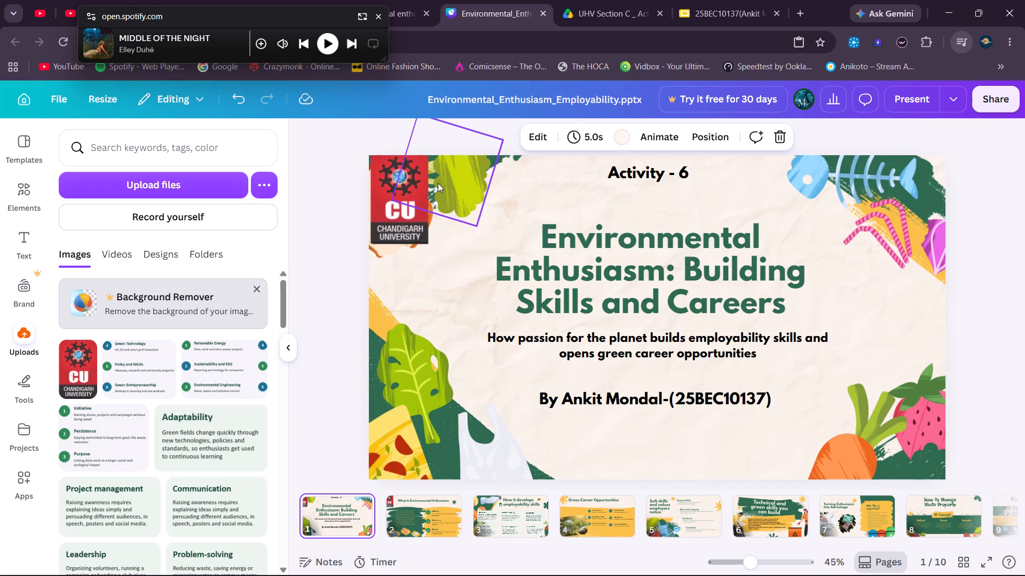
left_click(388, 253)
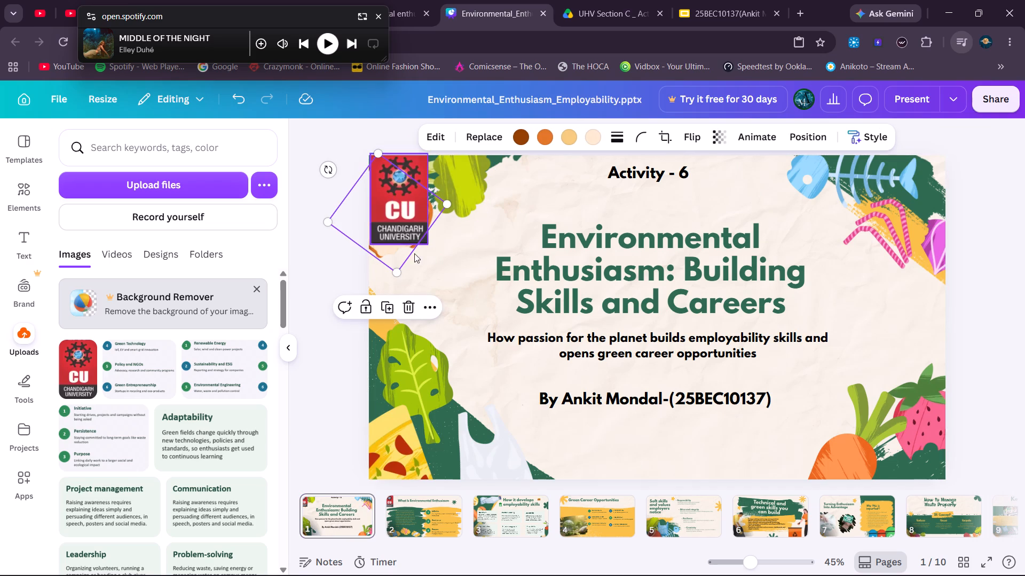
left_click(404, 306)
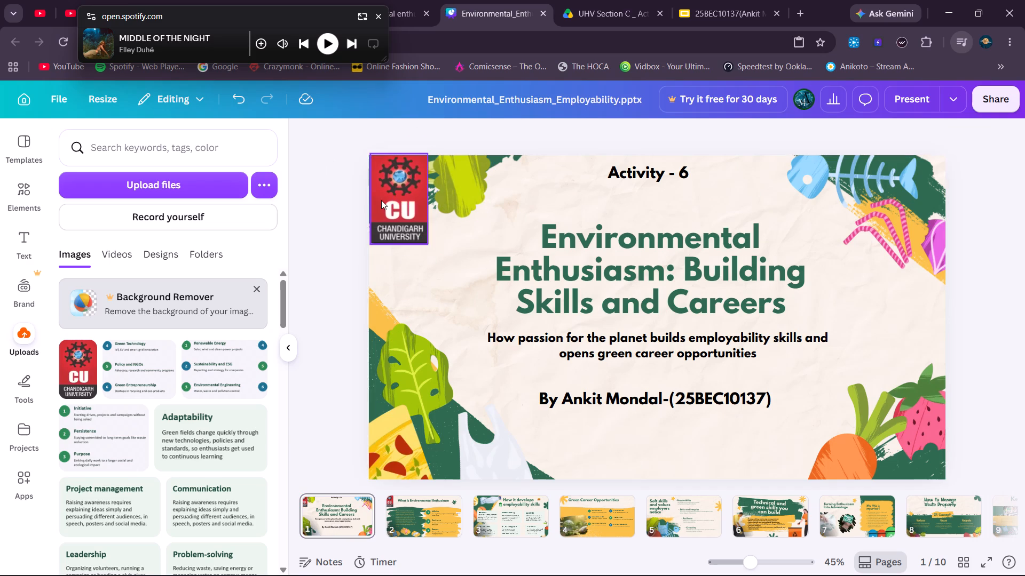
Nudge page 1's logo flush against the page's top-left corner.
left_click(381, 200)
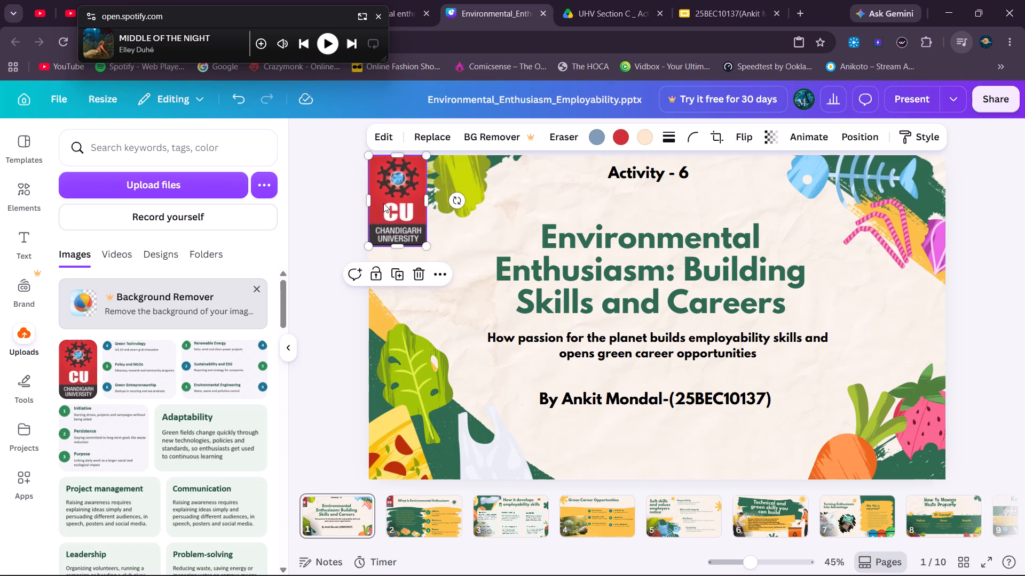
left_click(451, 231)
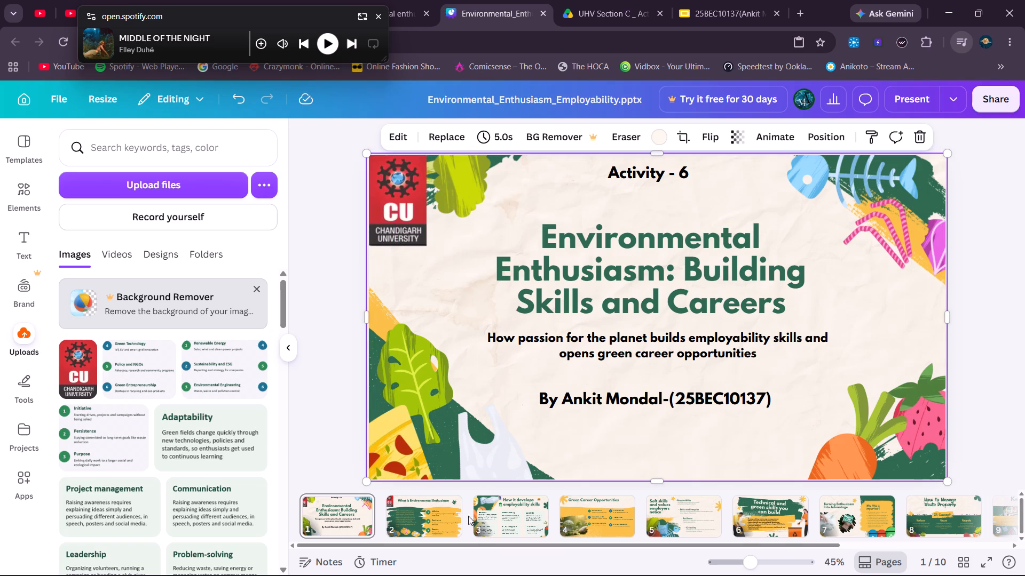
Add the uploaded Chandigarh University logo to page 3 and position it in the page's top-left corner.
left_click(509, 518)
left_click_drag(83, 371, 101, 374)
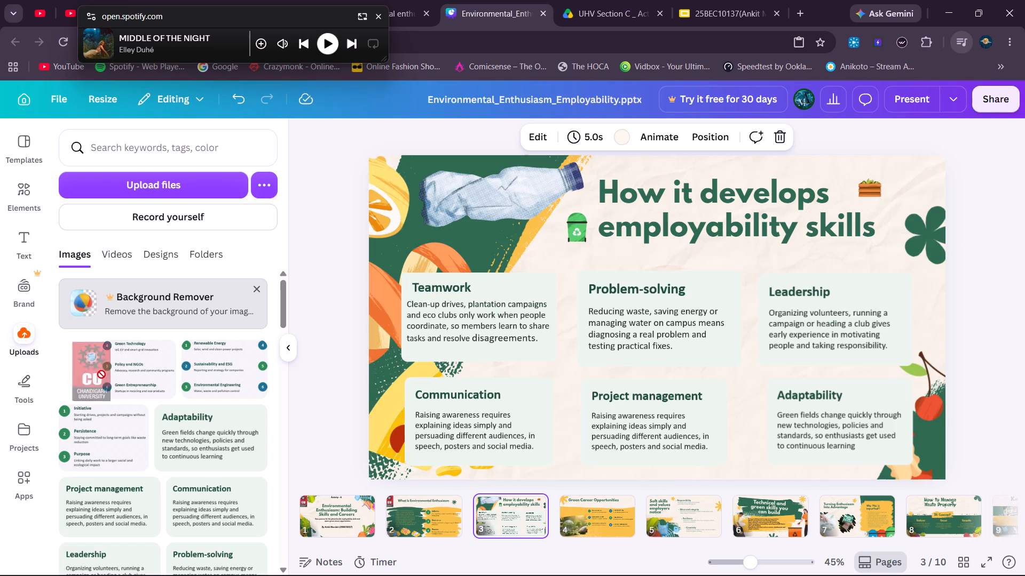
left_click_drag(101, 374, 440, 242)
left_click_drag(452, 259, 426, 225)
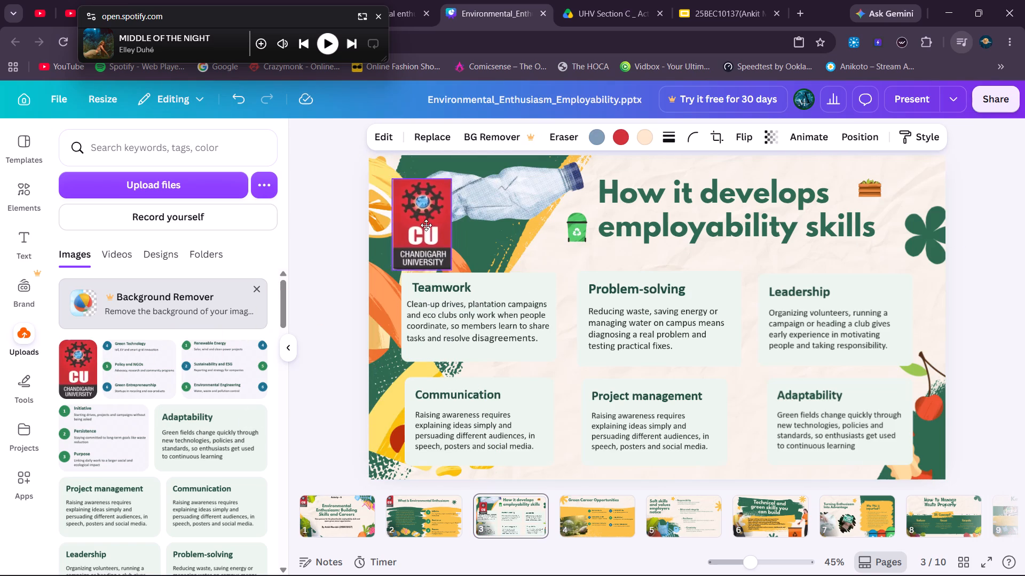
left_click_drag(426, 225, 403, 203)
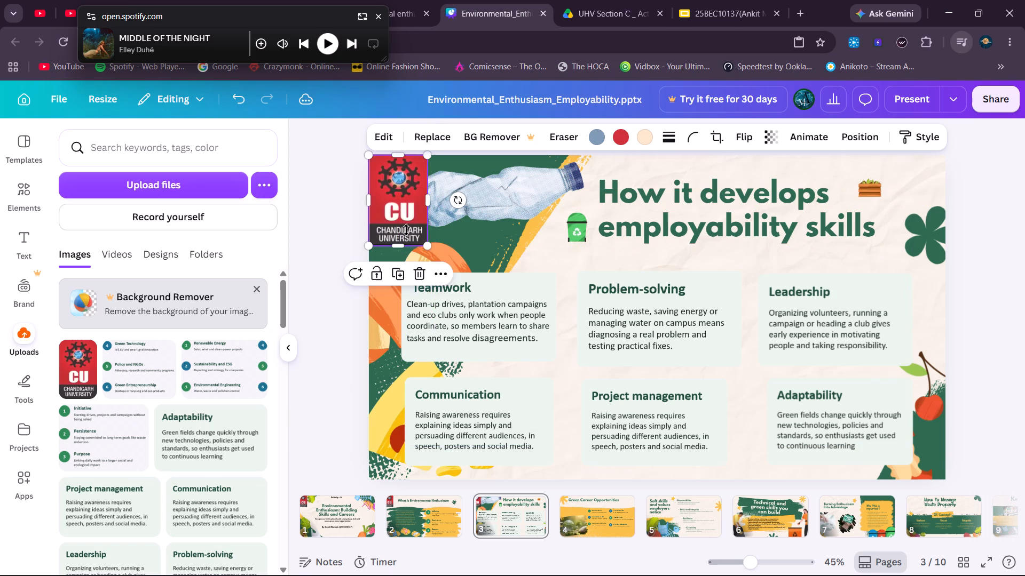
Delete the plastic bottle illustration beside the logo on page 3.
left_click(526, 204)
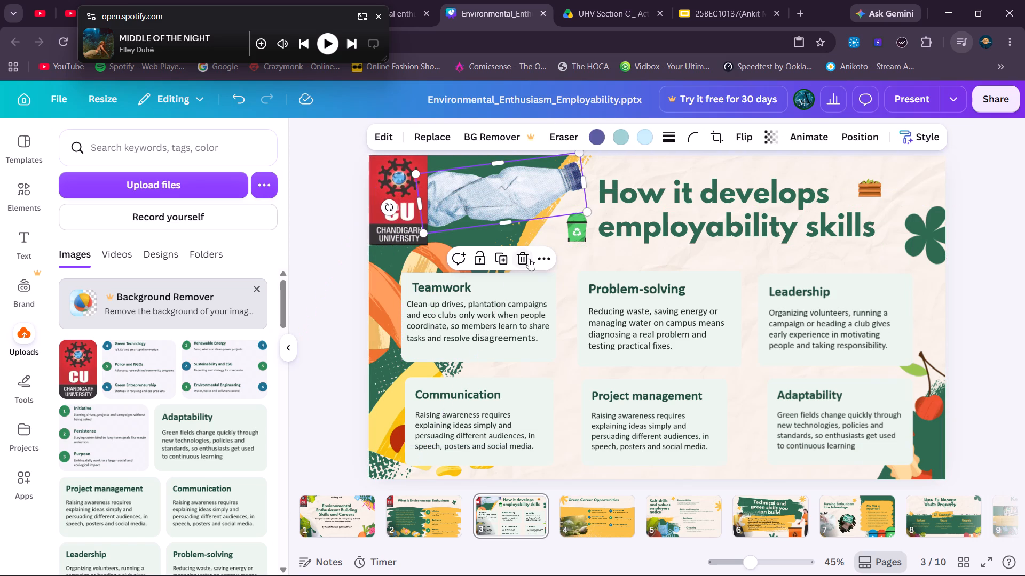
left_click(529, 259)
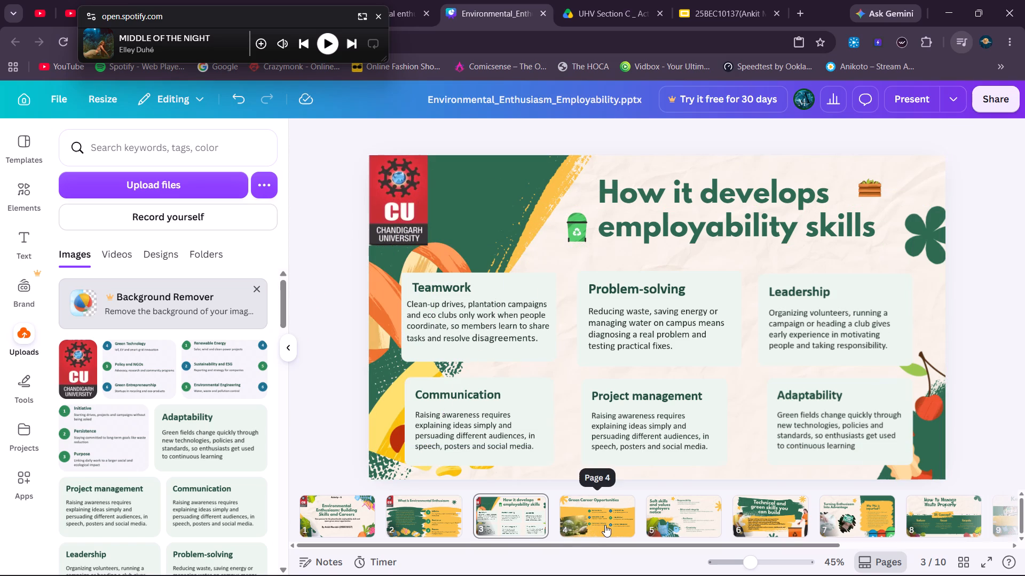
Open page 4, "Green Career Opportunities", and delete the yellow starburst shape beside its heading.
left_click(601, 523)
left_click(390, 199)
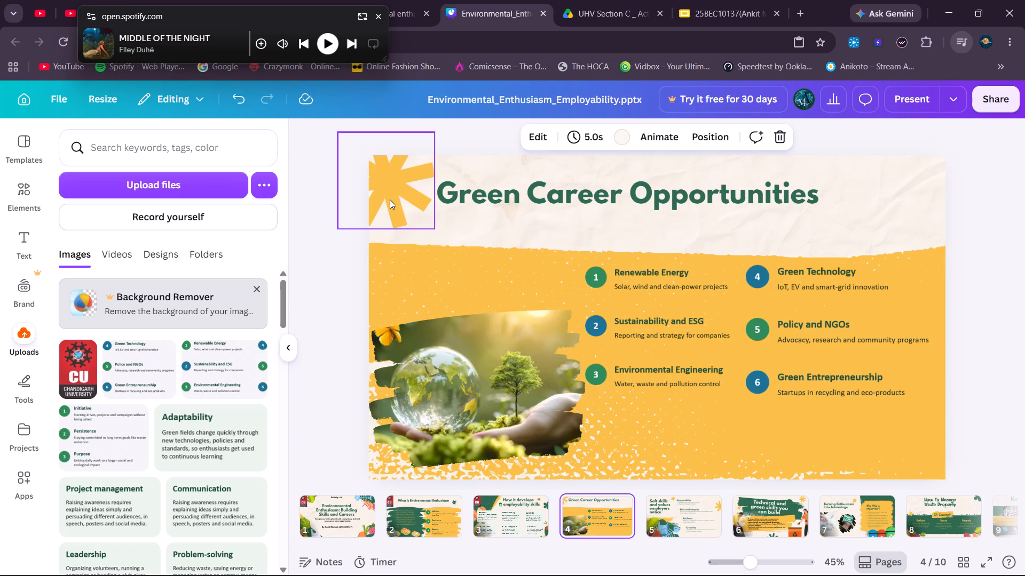
left_click(410, 253)
Add the uploaded Chandigarh University logo to page 4 and place it flush in the page's top-left corner.
left_click_drag(80, 381, 399, 255)
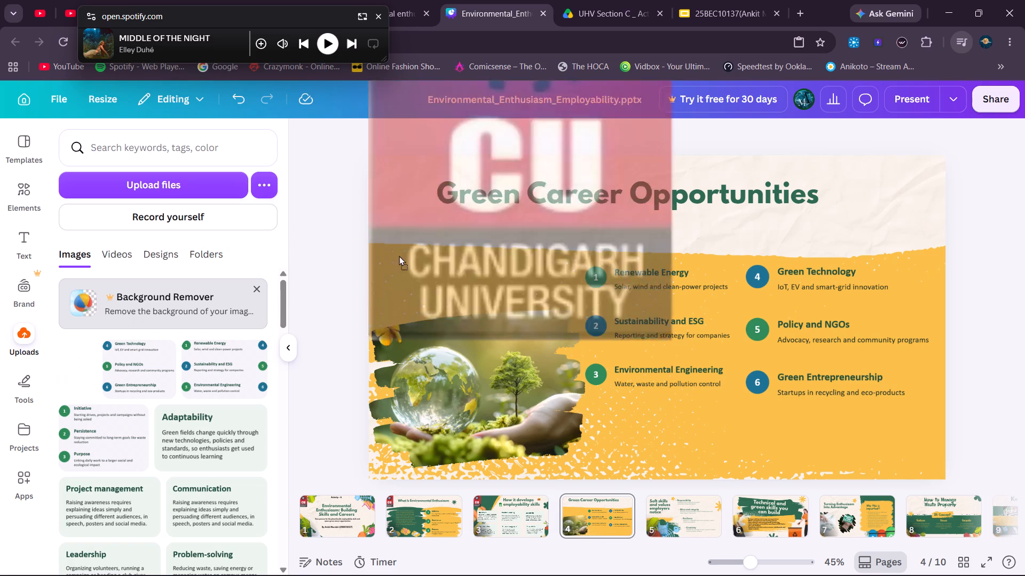
left_click_drag(399, 255, 415, 238)
left_click_drag(432, 246, 410, 204)
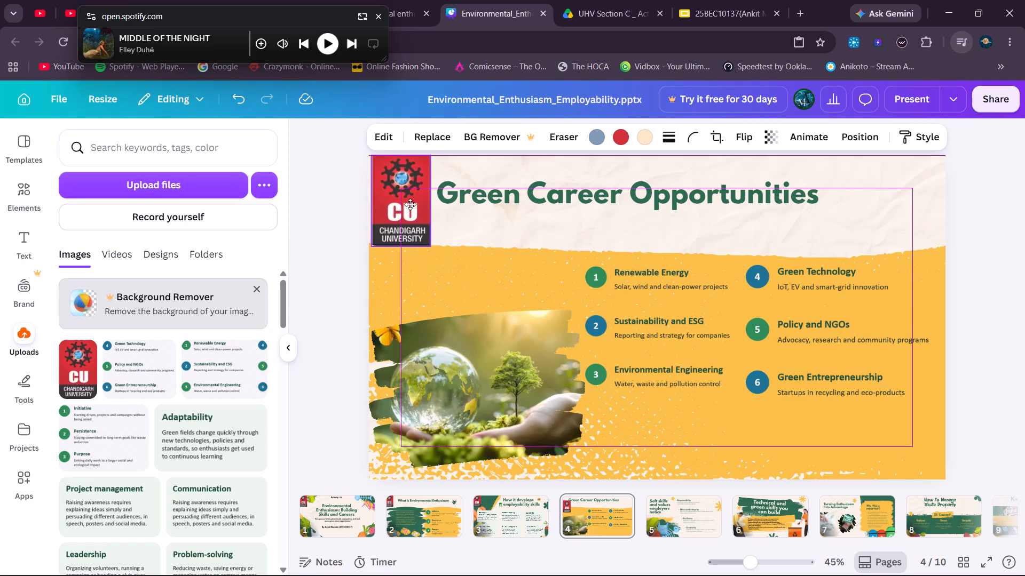
left_click_drag(410, 204, 410, 204)
left_click(506, 229)
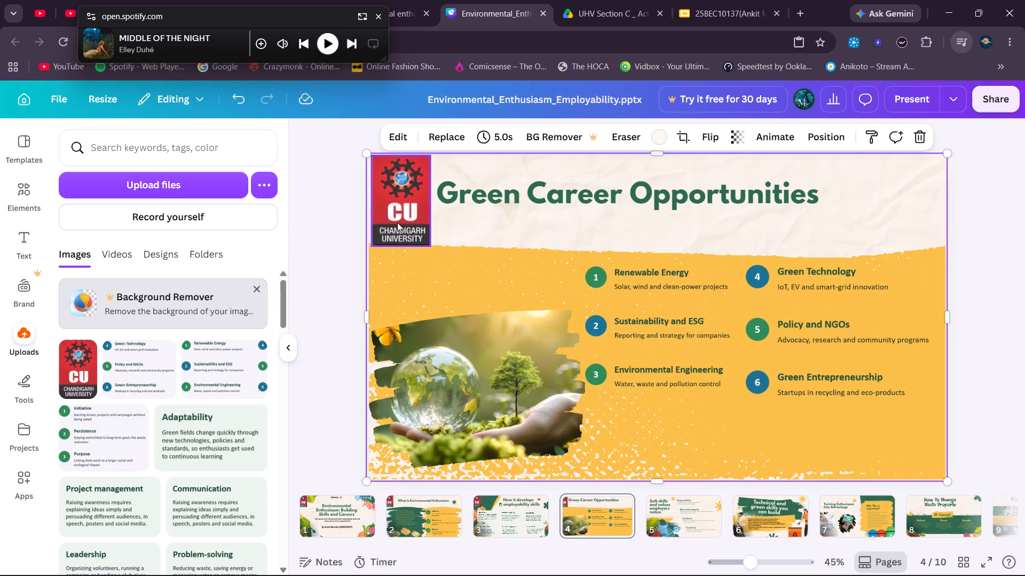
left_click(397, 222)
left_click(491, 236)
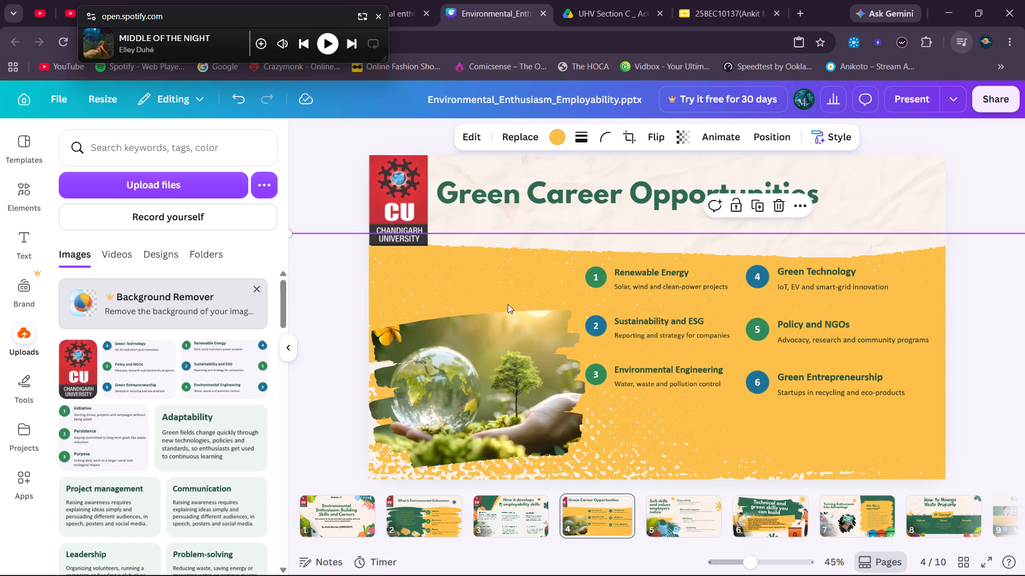
Open page 5, "Soft skills and values employers notice", and place the uploaded Chandigarh University logo in its top-left corner.
left_click(663, 515)
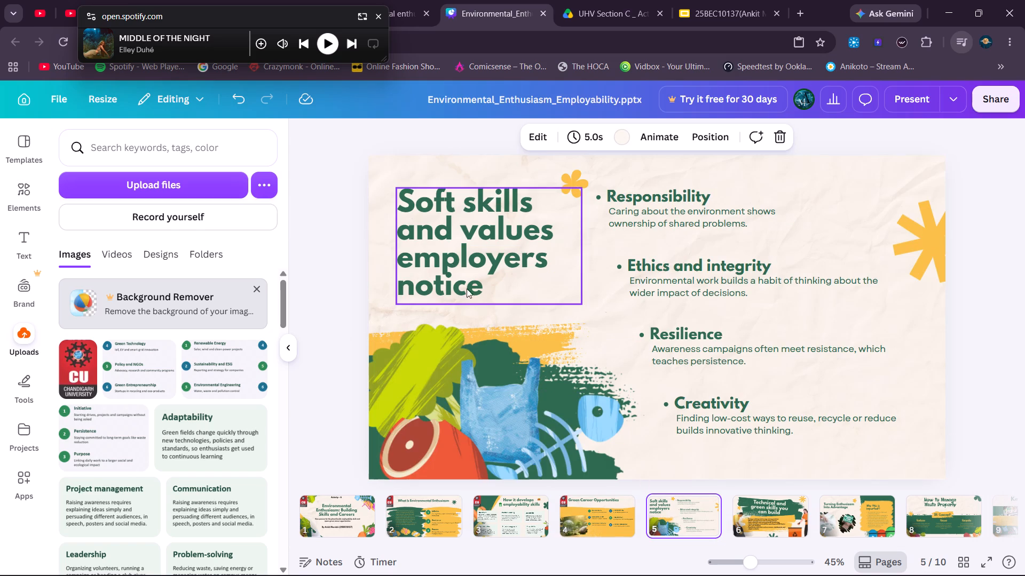
left_click_drag(440, 248, 455, 263)
left_click_drag(85, 367, 407, 233)
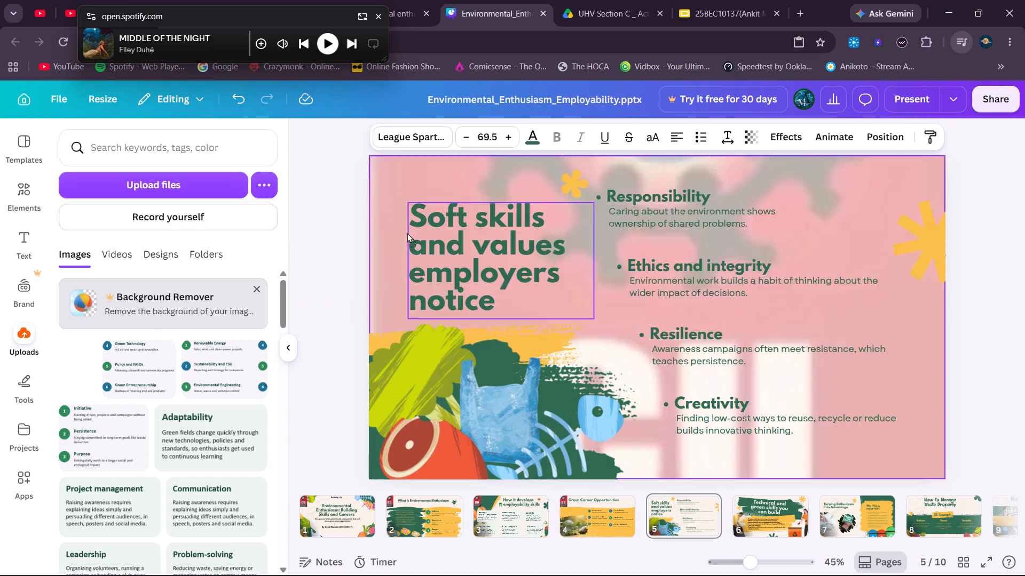
left_click_drag(407, 233, 411, 231)
left_click_drag(420, 250, 405, 200)
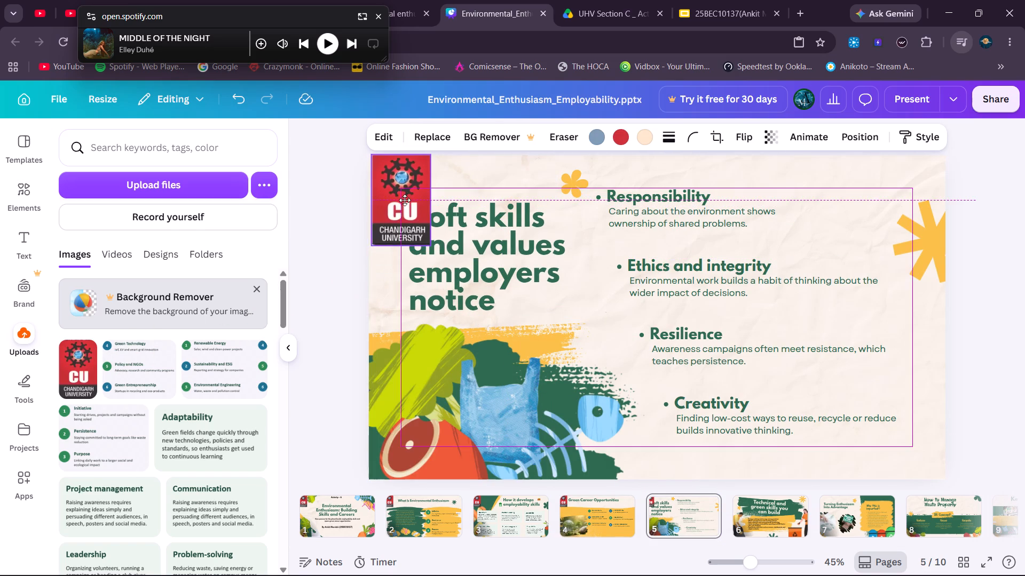
left_click_drag(405, 200, 404, 199)
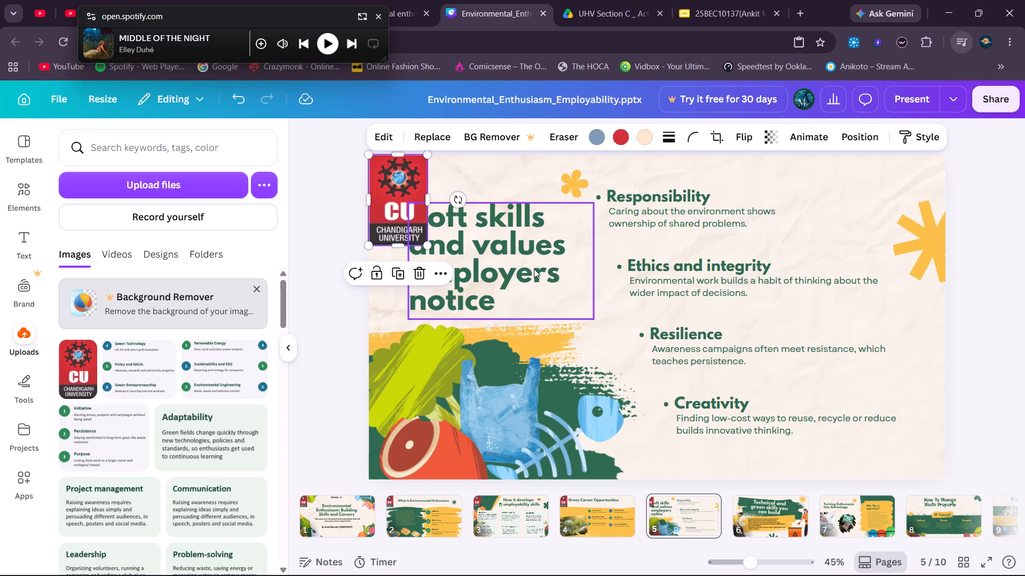
Resize the page 5 heading to font size 60.3 and shift it to the right, clear of the logo.
left_click_drag(485, 252, 492, 253)
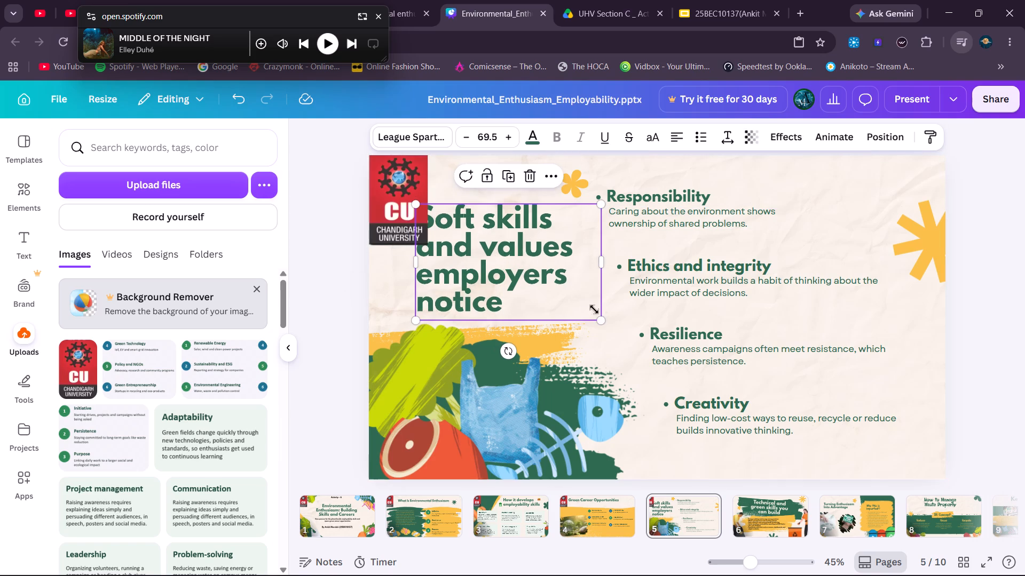
left_click_drag(602, 317, 556, 277)
left_click_drag(487, 247, 518, 251)
left_click_drag(581, 206, 603, 181)
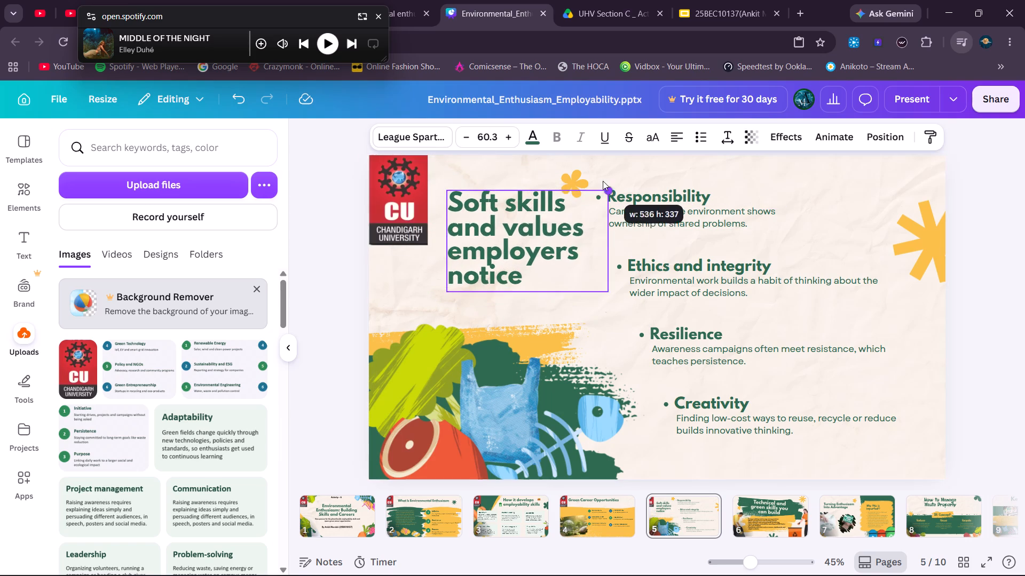
Delete the small yellow flower shape beside the page 5 heading.
left_click(575, 181)
left_click(595, 221)
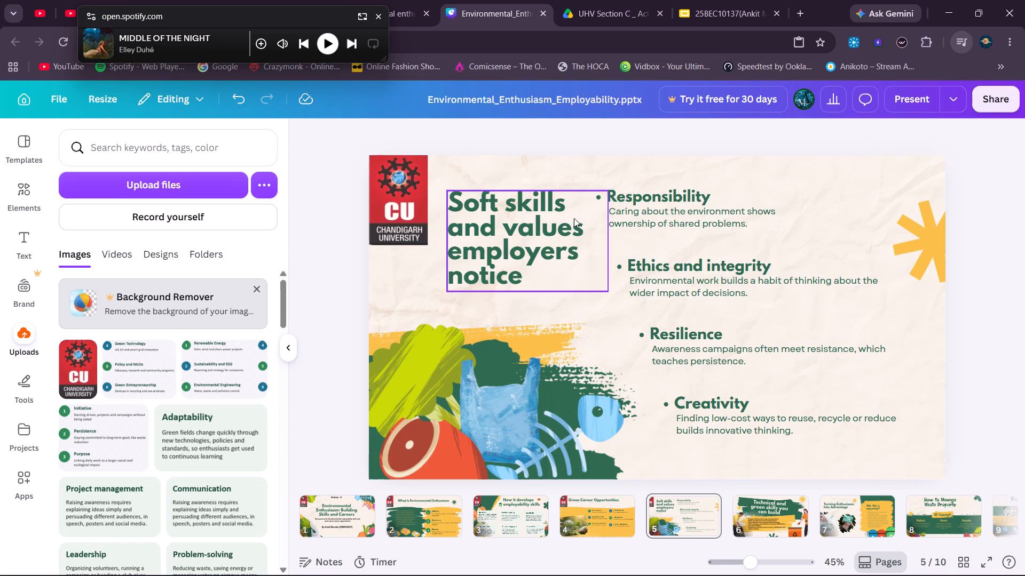
Move the page 5 heading up close beside the logo and enlarge its text to size 64.4.
left_click_drag(503, 231, 491, 202)
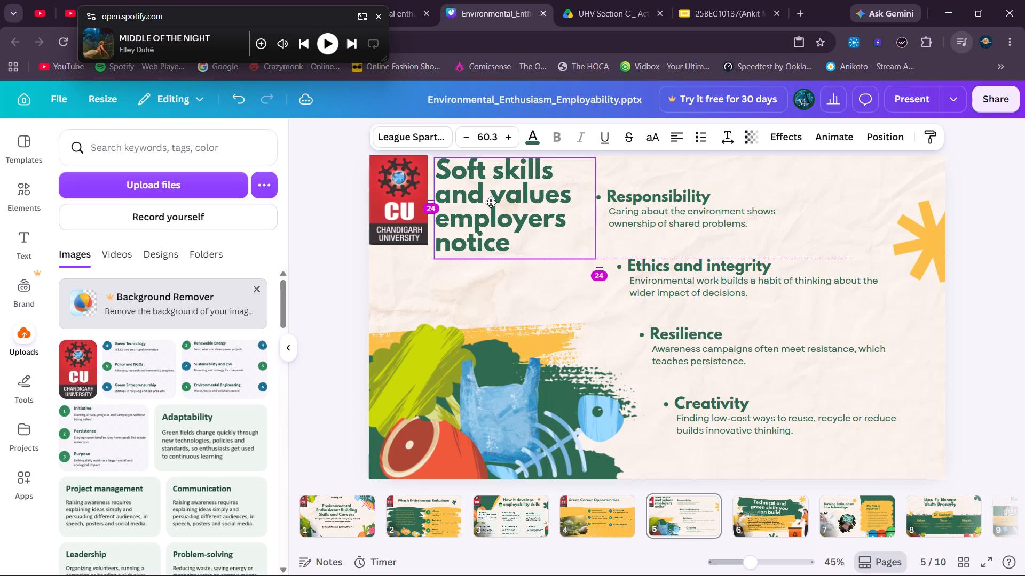
left_click_drag(491, 202, 491, 204)
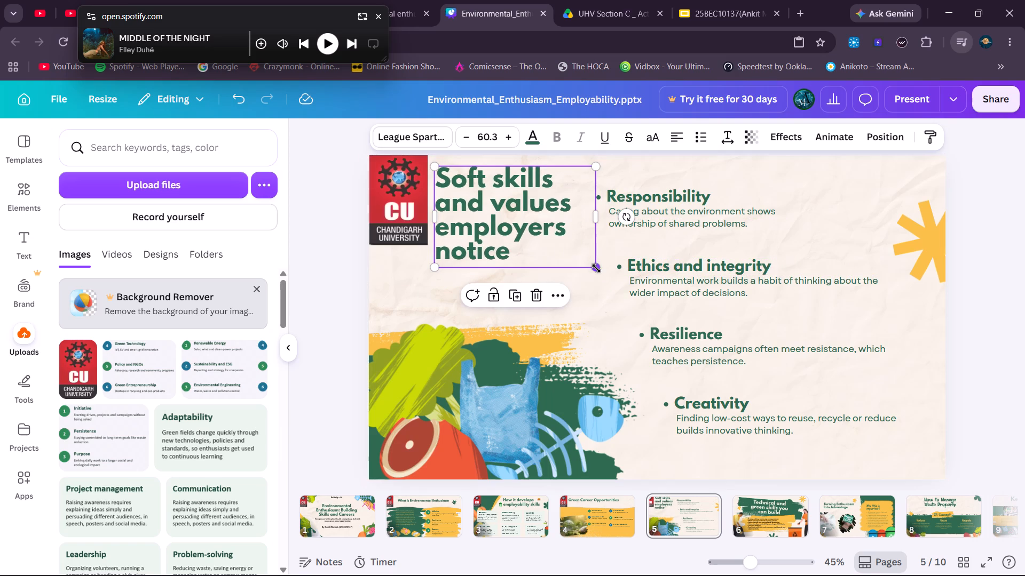
left_click_drag(598, 268, 609, 273)
left_click(604, 314)
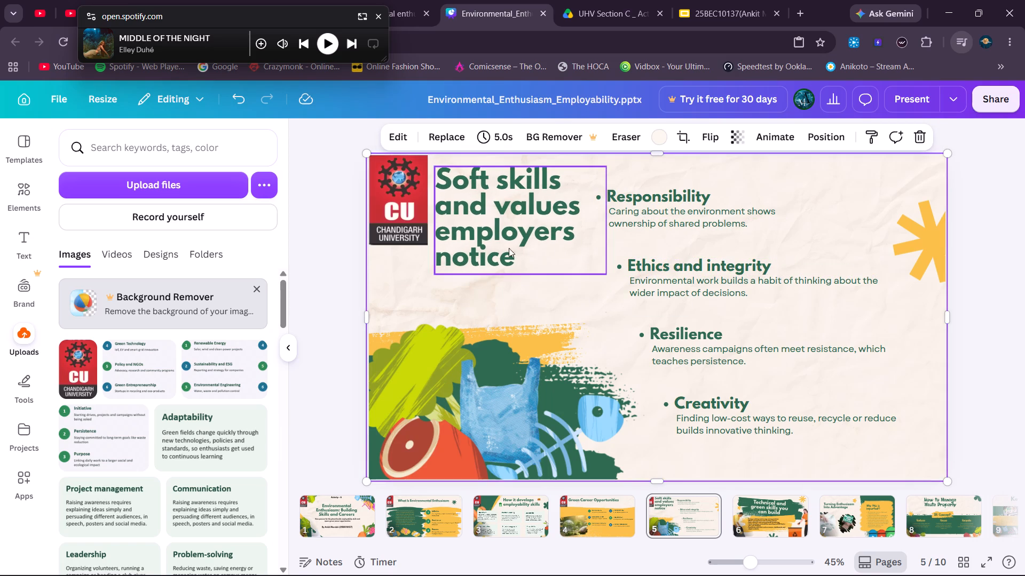
left_click_drag(496, 235, 499, 225)
left_click(595, 313)
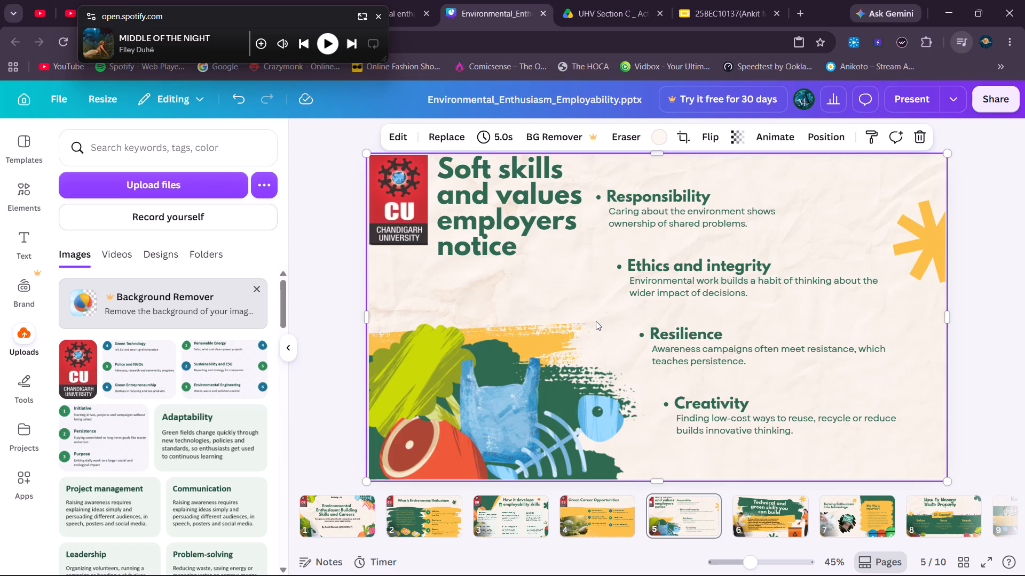
left_click_drag(517, 219, 517, 231)
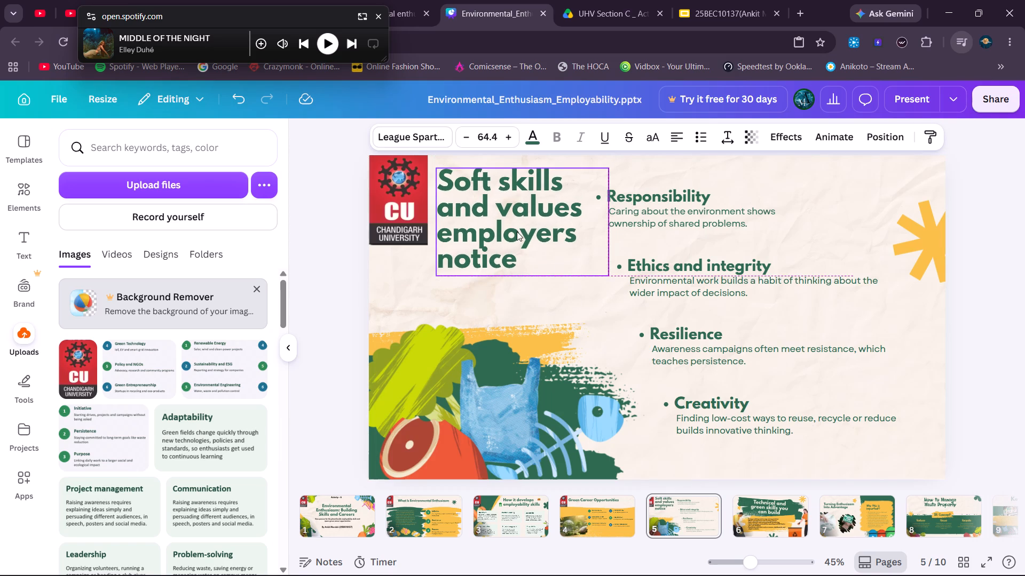
Add the uploaded logo to page 6, "Technical and green skills you can build", flush in the page's top-left corner.
left_click(608, 509)
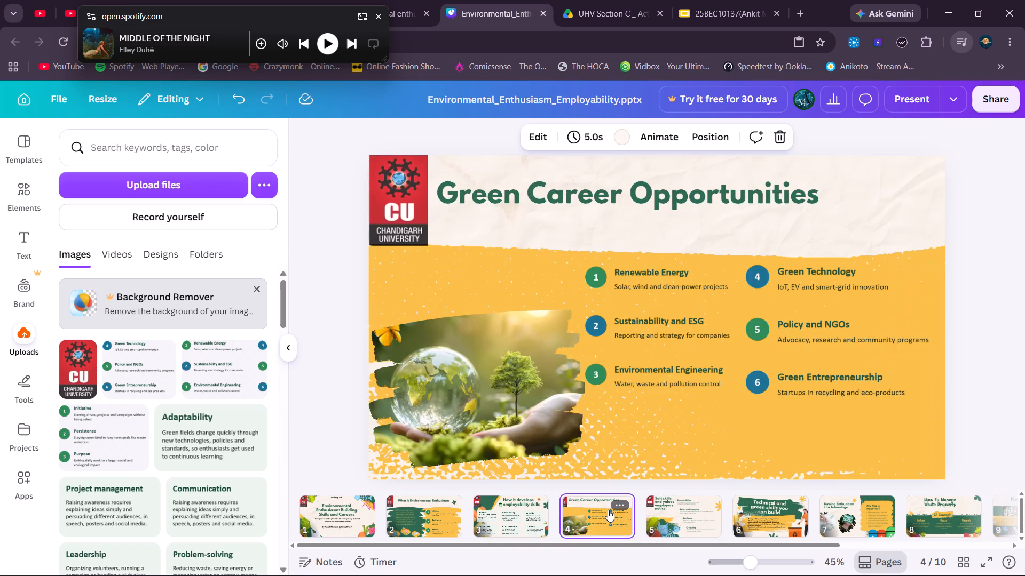
left_click(678, 523)
left_click(766, 529)
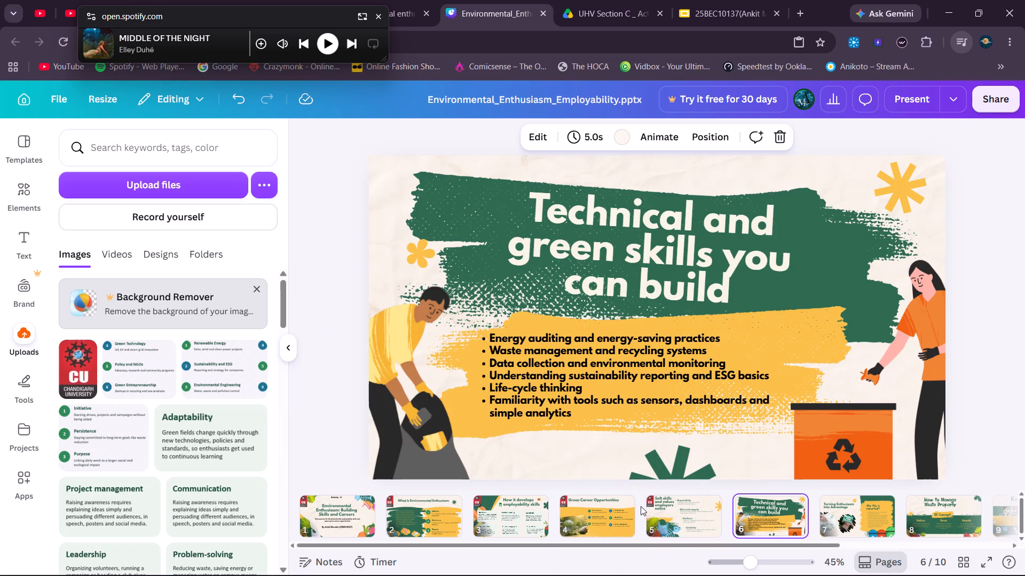
left_click_drag(85, 382, 419, 278)
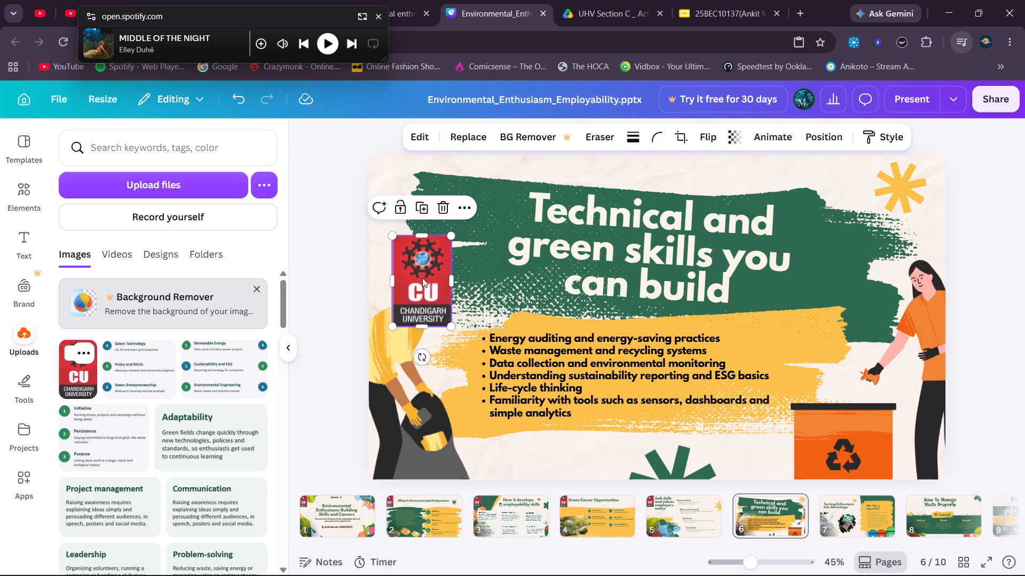
left_click_drag(424, 278, 405, 195)
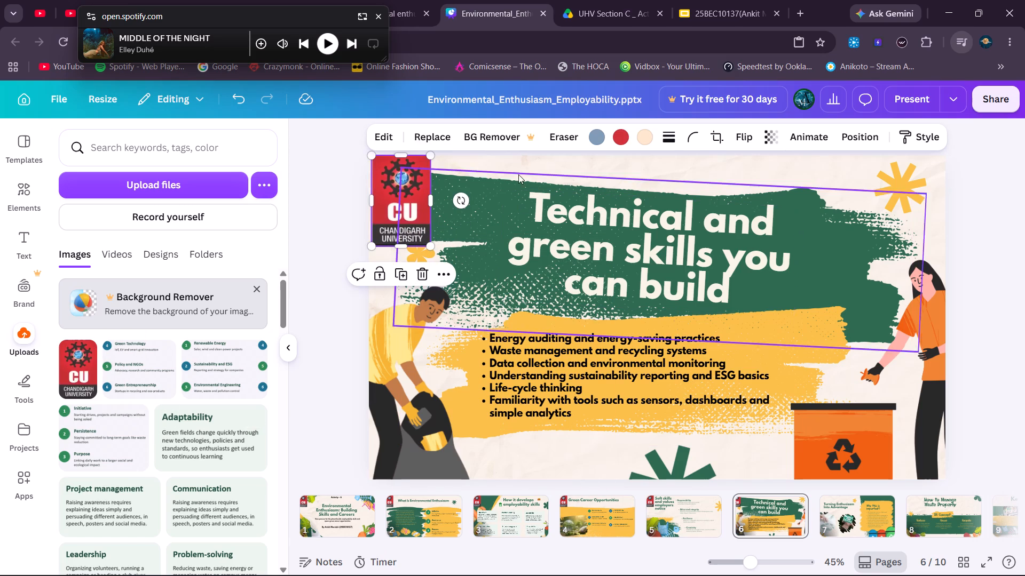
left_click(521, 169)
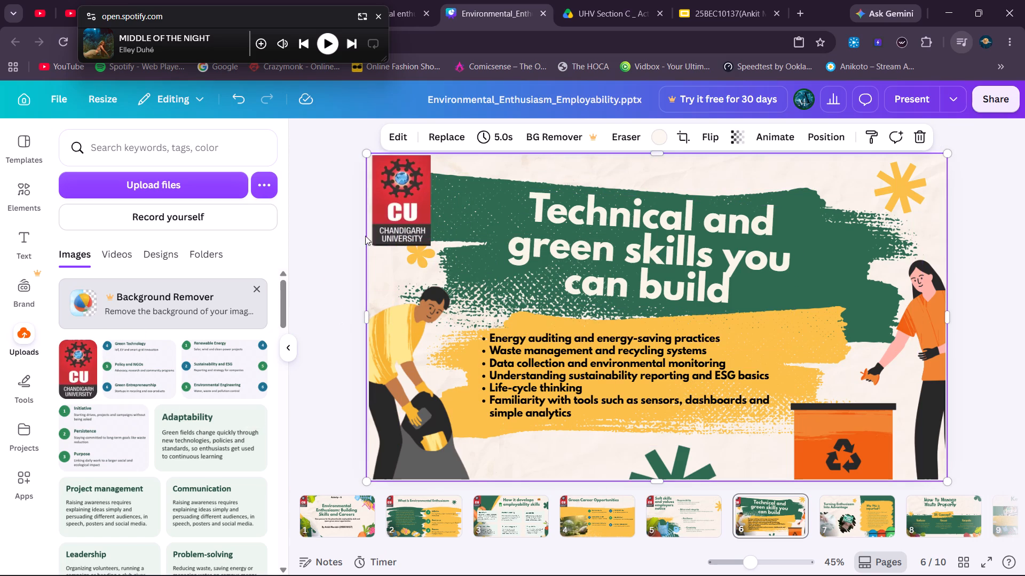
left_click(390, 212)
left_click(334, 233)
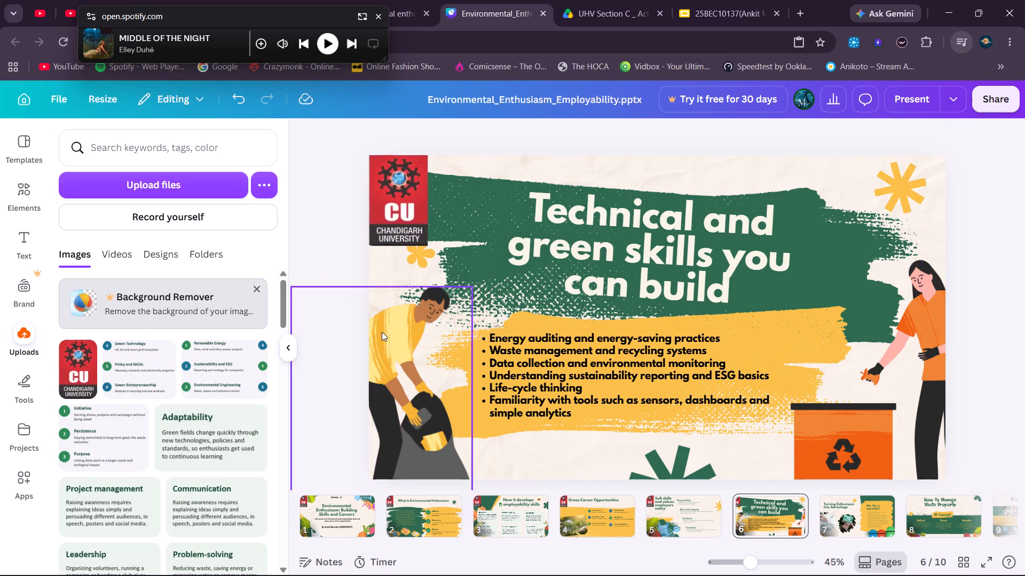
Delete the small yellow flower shape just below the logo on page 6.
left_click(412, 262)
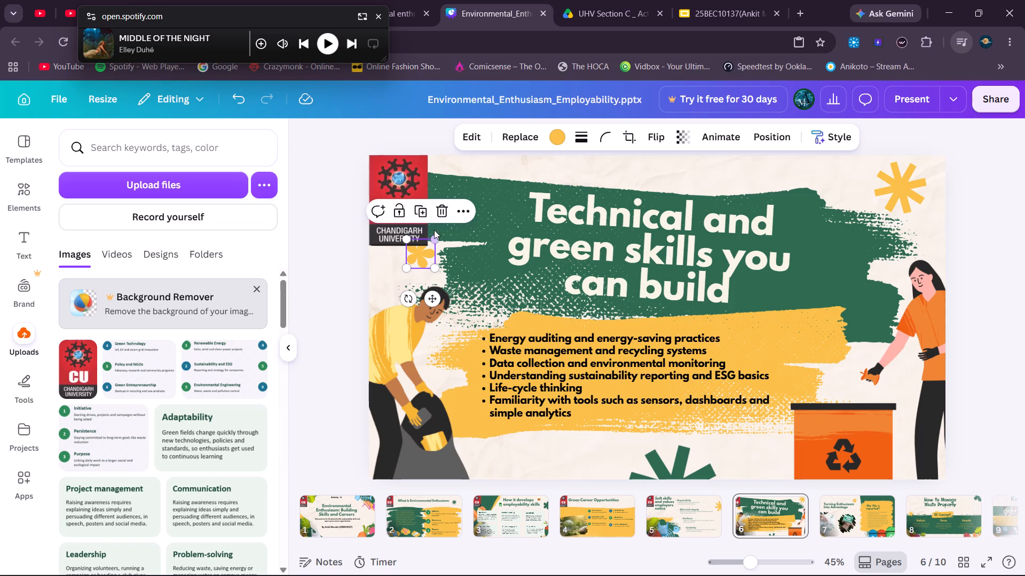
left_click(439, 213)
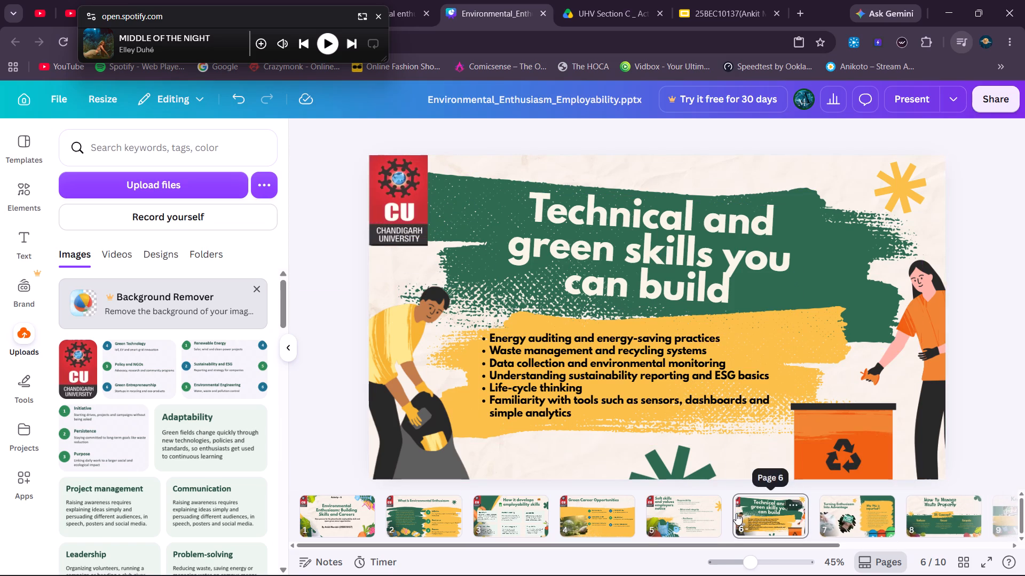
Add the uploaded Chandigarh University logo to page 7, "Turning Enthusiasm Into Advantage", and position it in the page's top-left corner.
left_click(662, 514)
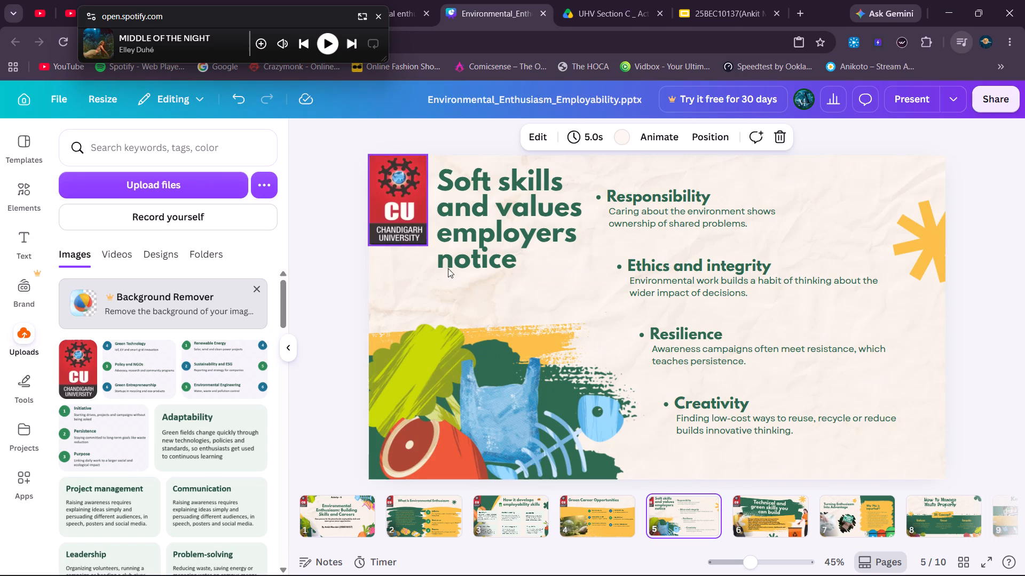
left_click(734, 500)
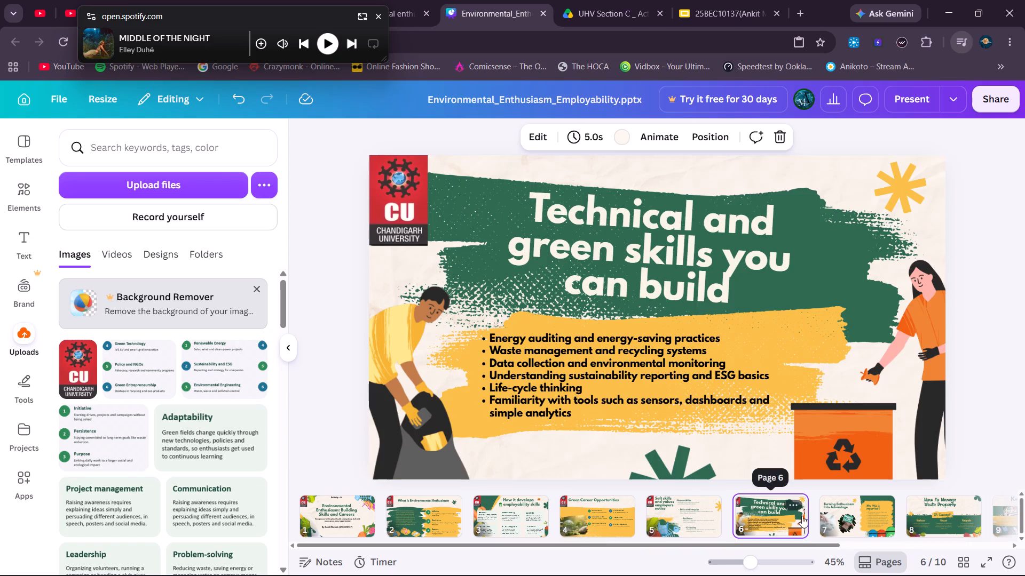
left_click(842, 514)
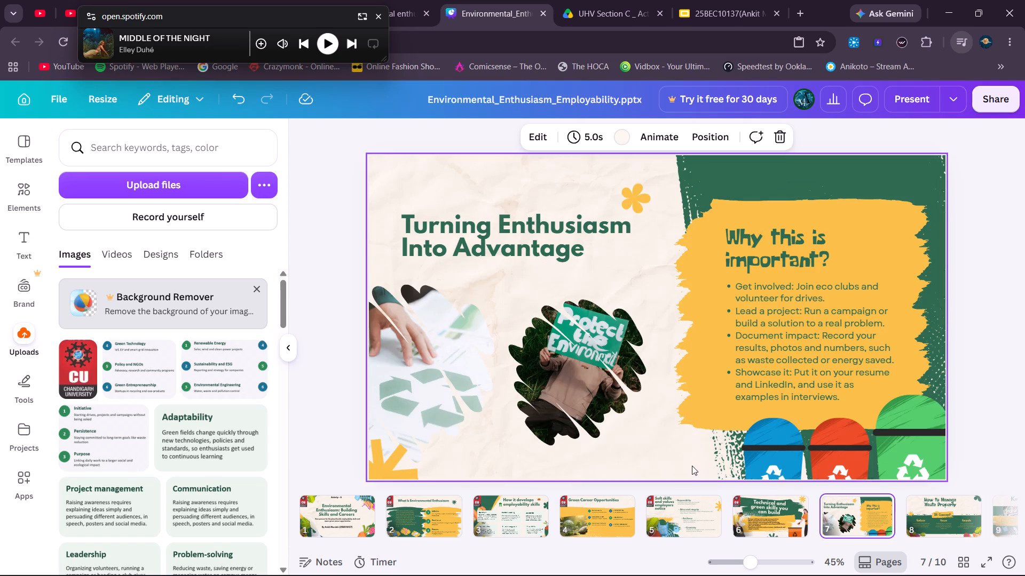
left_click_drag(82, 357, 397, 265)
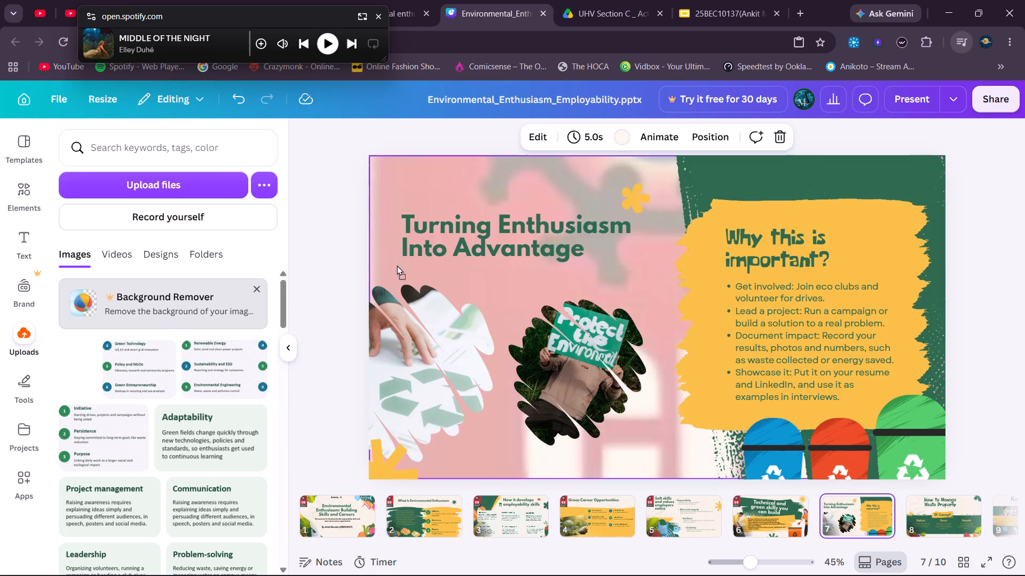
left_click_drag(397, 265, 515, 285)
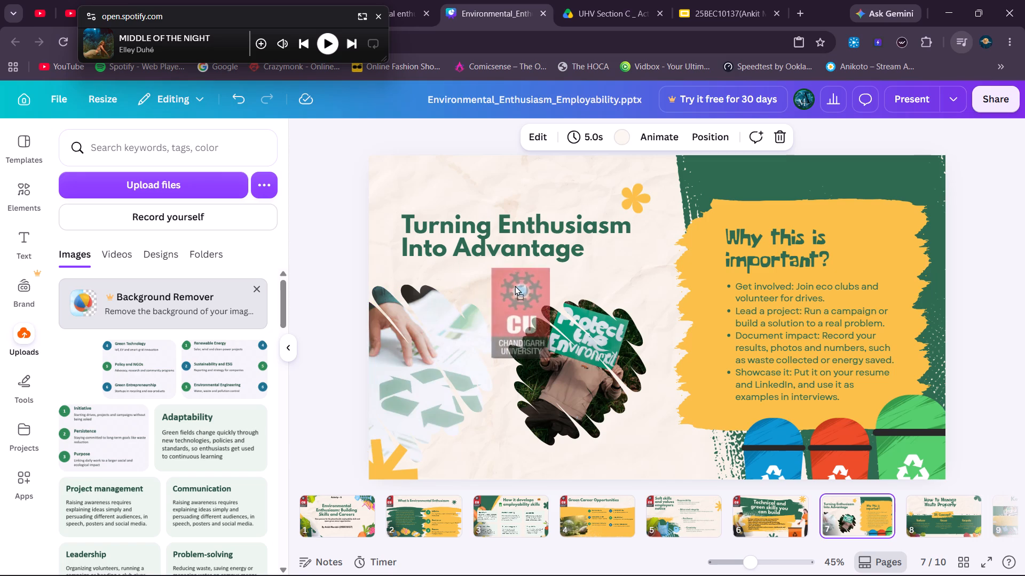
left_click_drag(515, 285, 507, 275)
left_click_drag(532, 309, 413, 212)
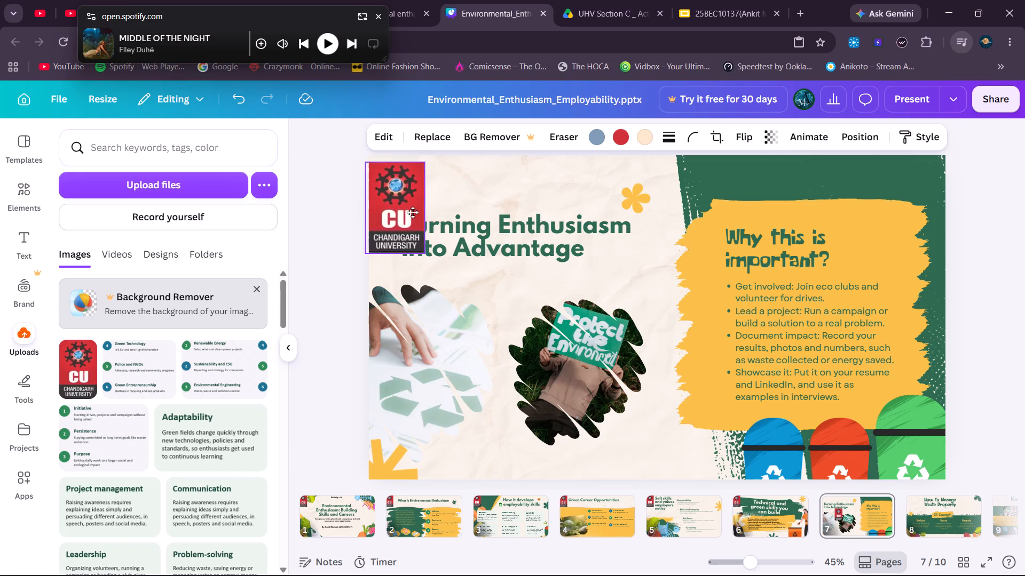
left_click_drag(413, 212, 424, 211)
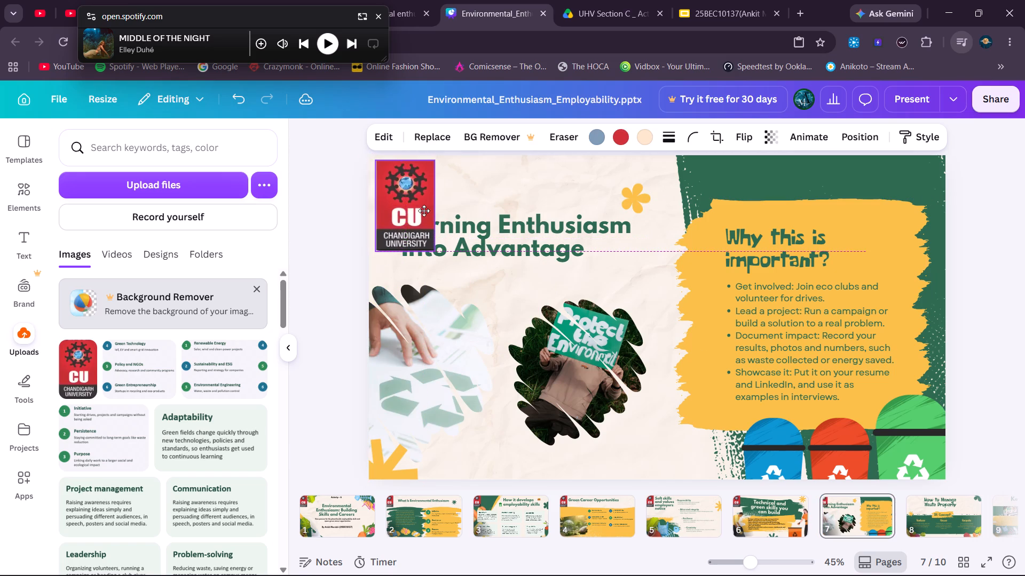
left_click_drag(424, 211, 421, 207)
left_click(509, 205)
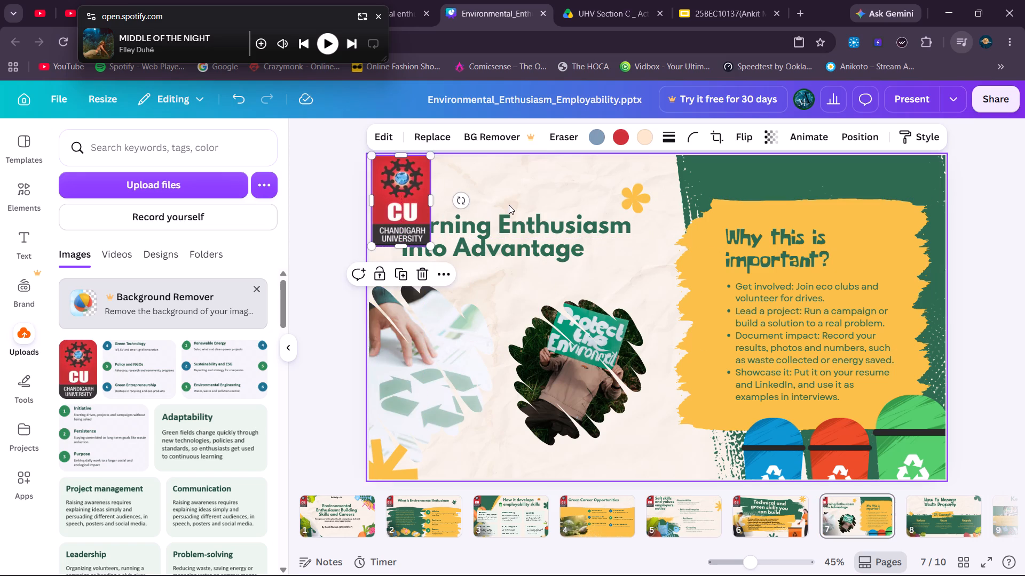
Move the "Turning Enthusiasm Into Advantage" heading right and slightly down so it clears the logo on page 7.
left_click_drag(516, 242, 562, 235)
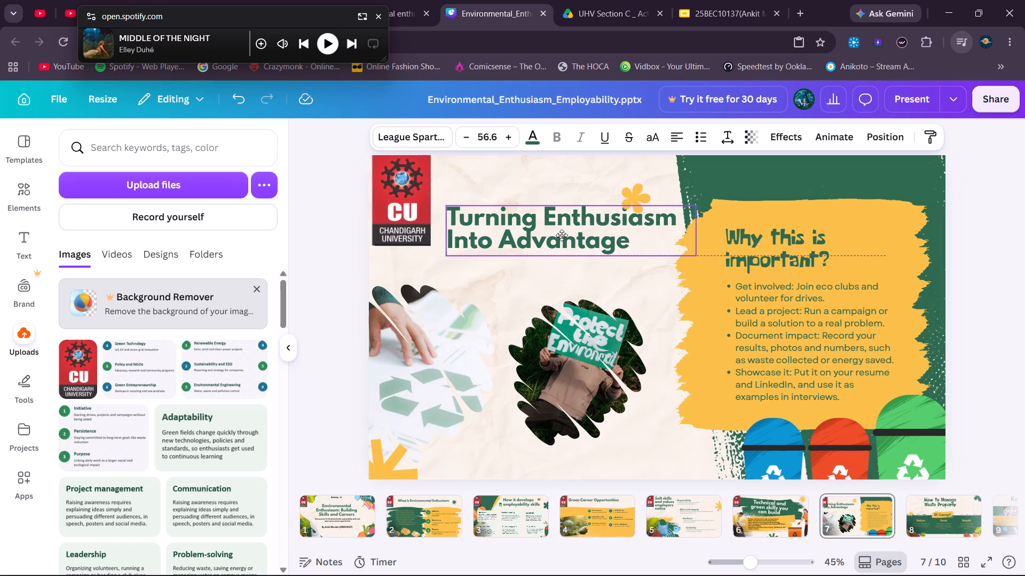
left_click_drag(562, 235, 560, 258)
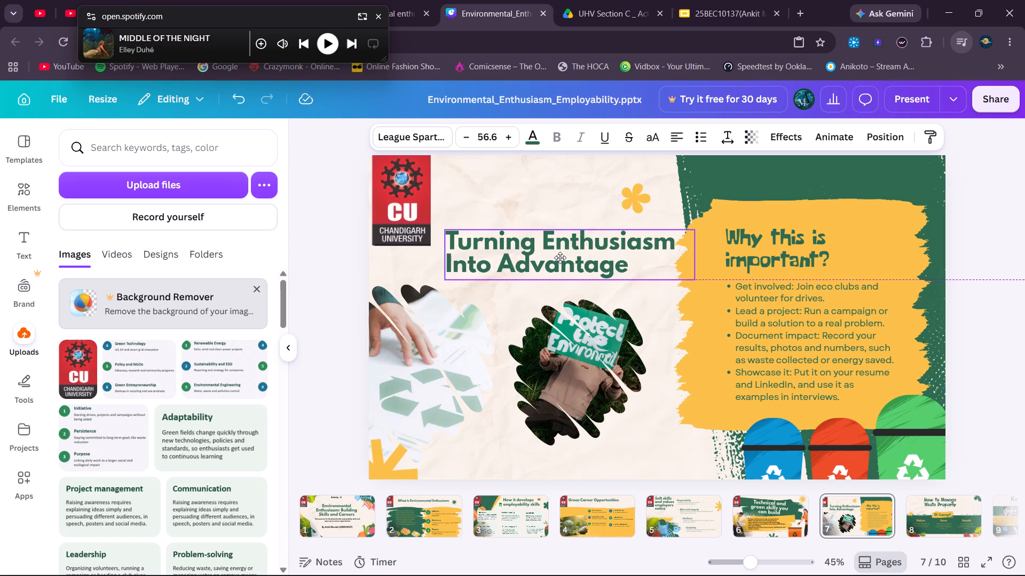
left_click_drag(560, 258, 557, 258)
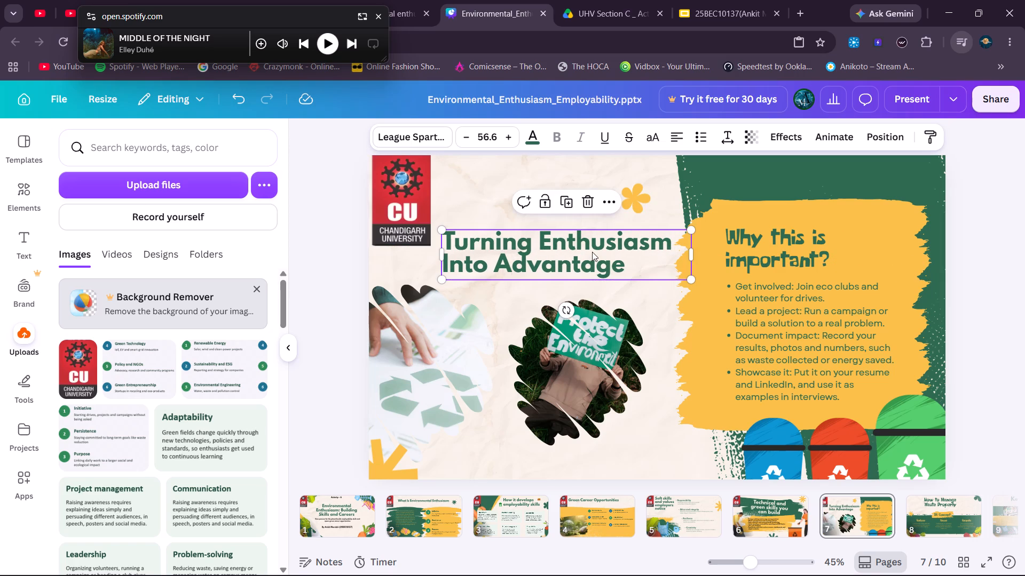
Move the small yellow flower on page 7 slightly right and down, just above the end of the heading's first line.
left_click_drag(636, 208, 657, 224)
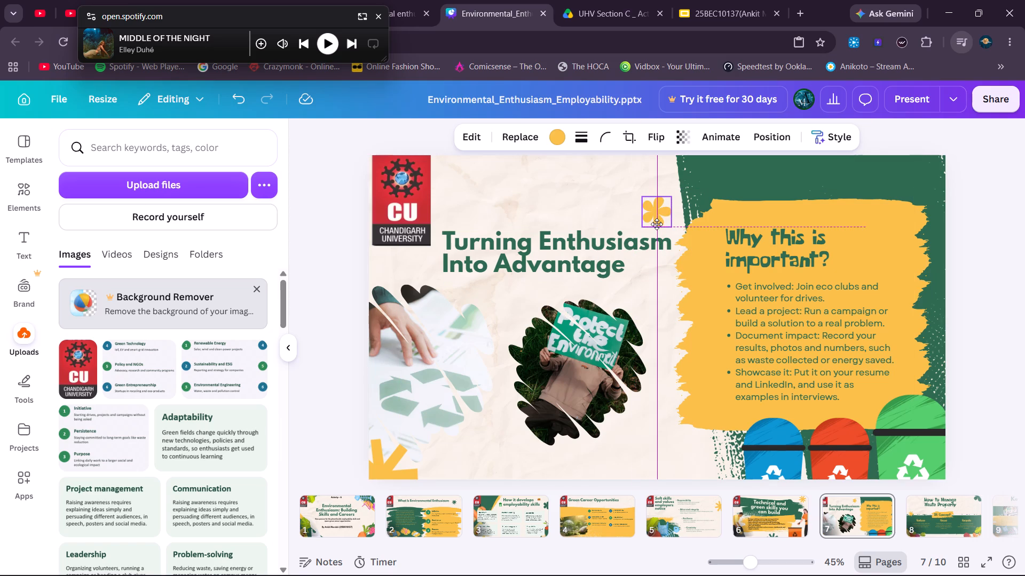
left_click_drag(657, 224, 656, 224)
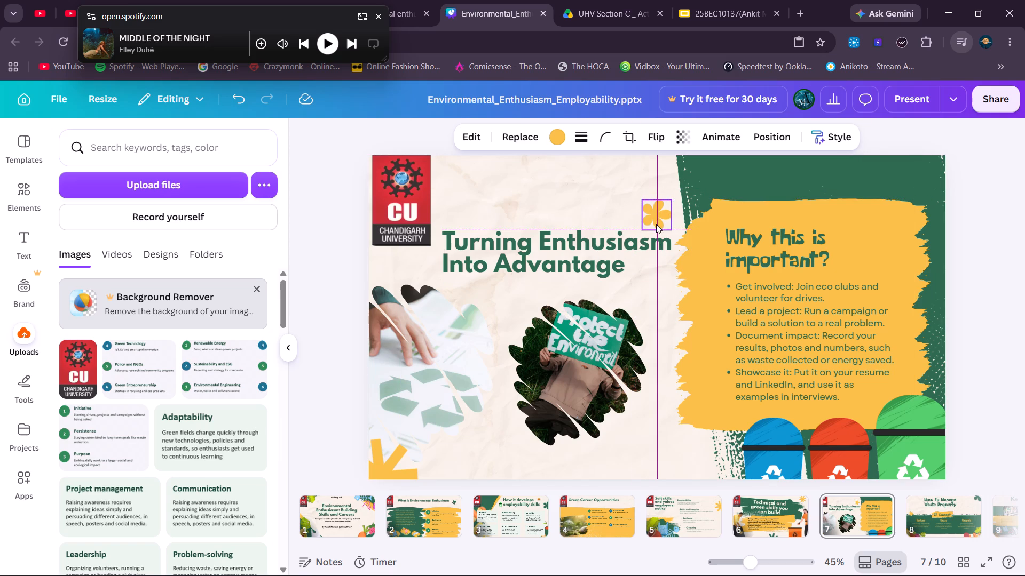
left_click(567, 207)
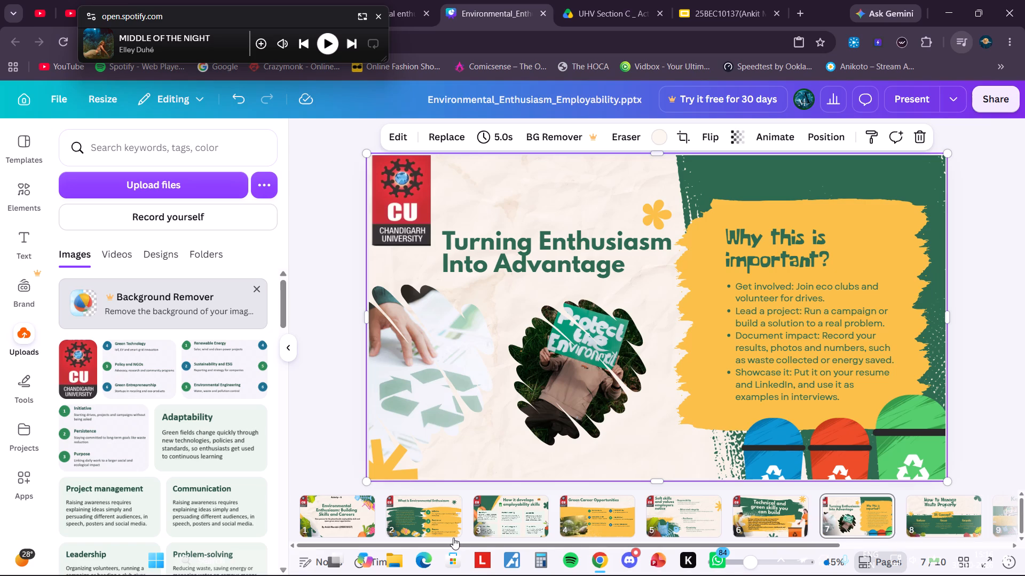
Nudge the Chandigarh University logo on page 7 left until it sits flush in the page's top-left corner.
left_click(413, 227)
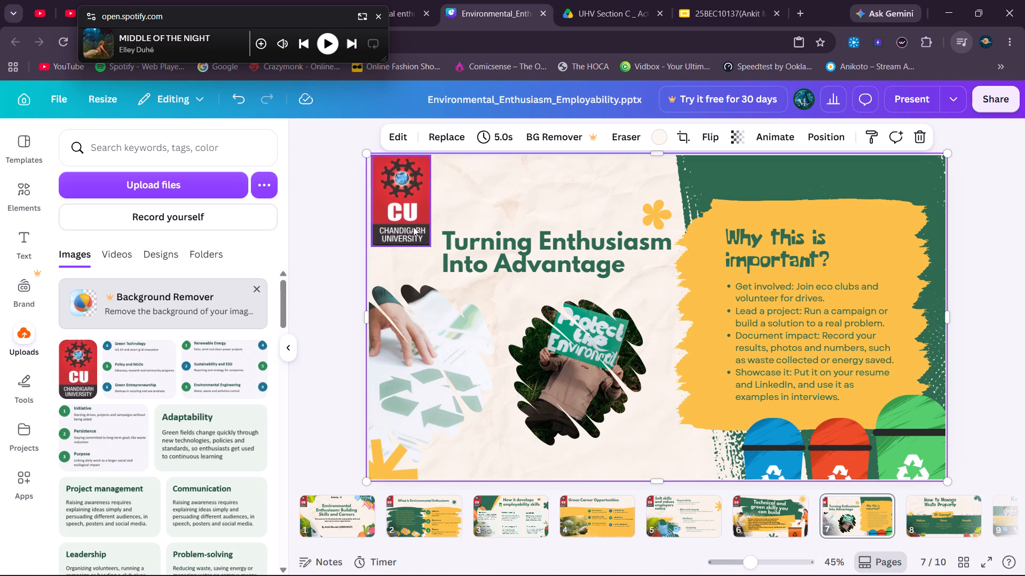
left_click(500, 210)
left_click(334, 248)
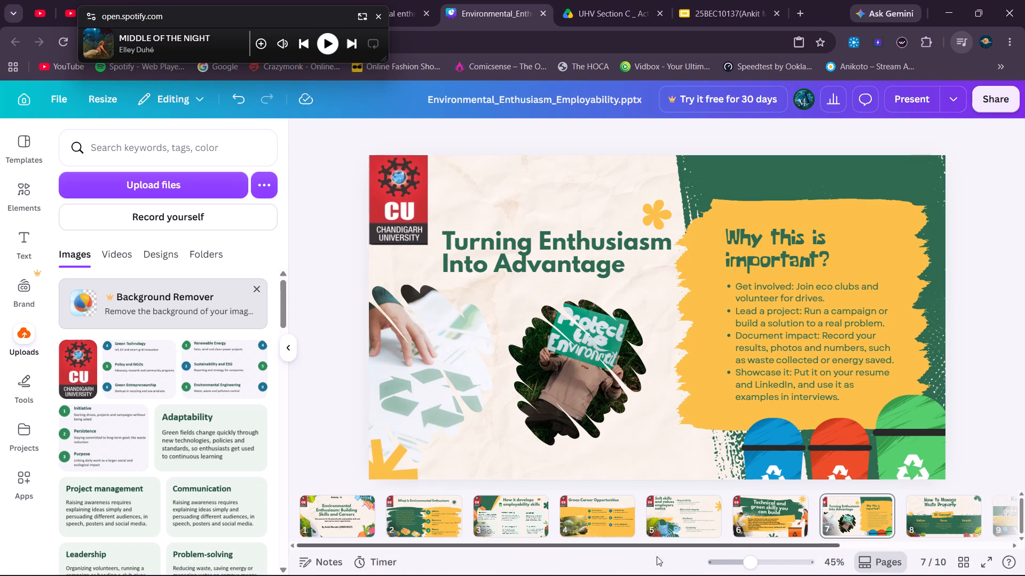
Add the uploaded Chandigarh University logo to page 8, "How to Manage Waste Properly", flush in the page's top-left corner.
left_click(953, 522)
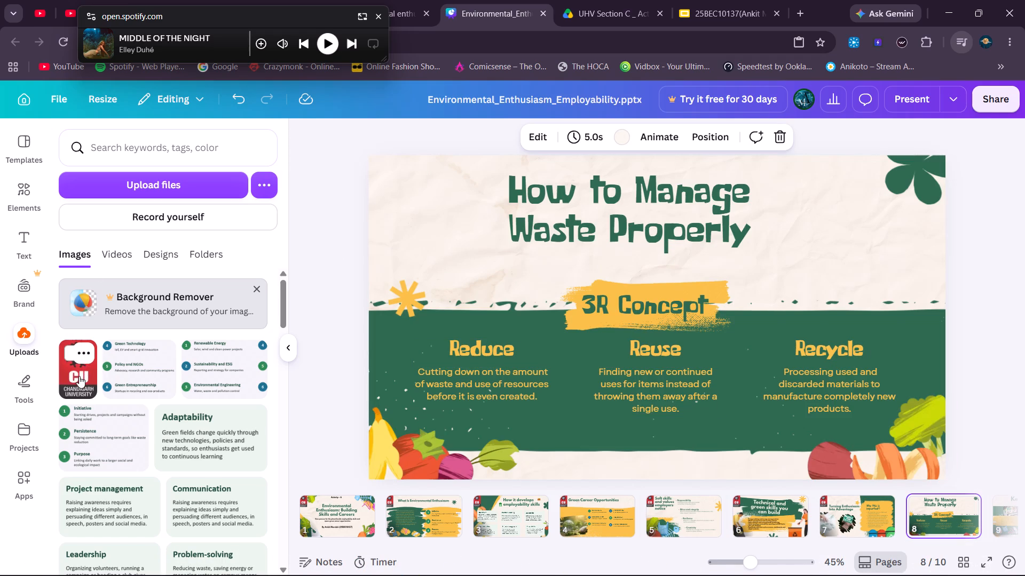
left_click(74, 376)
left_click_drag(666, 329, 405, 212)
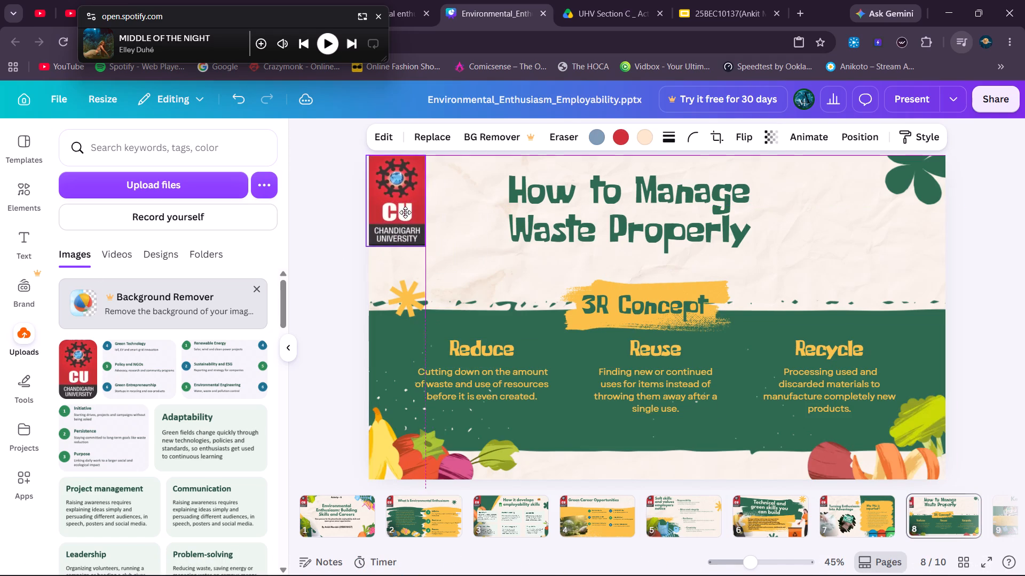
left_click_drag(405, 212, 409, 213)
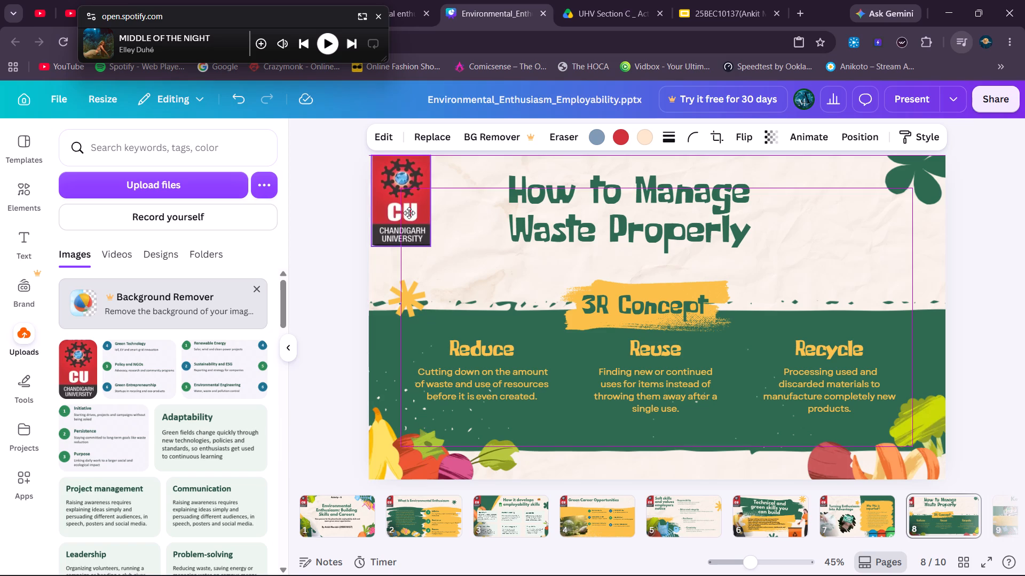
left_click_drag(409, 213, 409, 212)
left_click(477, 233)
left_click(415, 231)
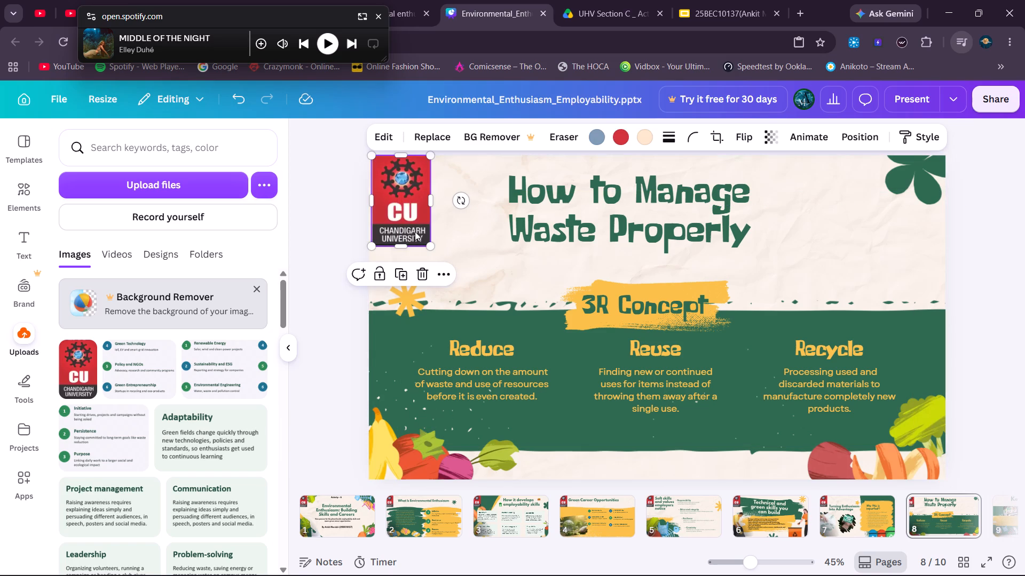
left_click(484, 246)
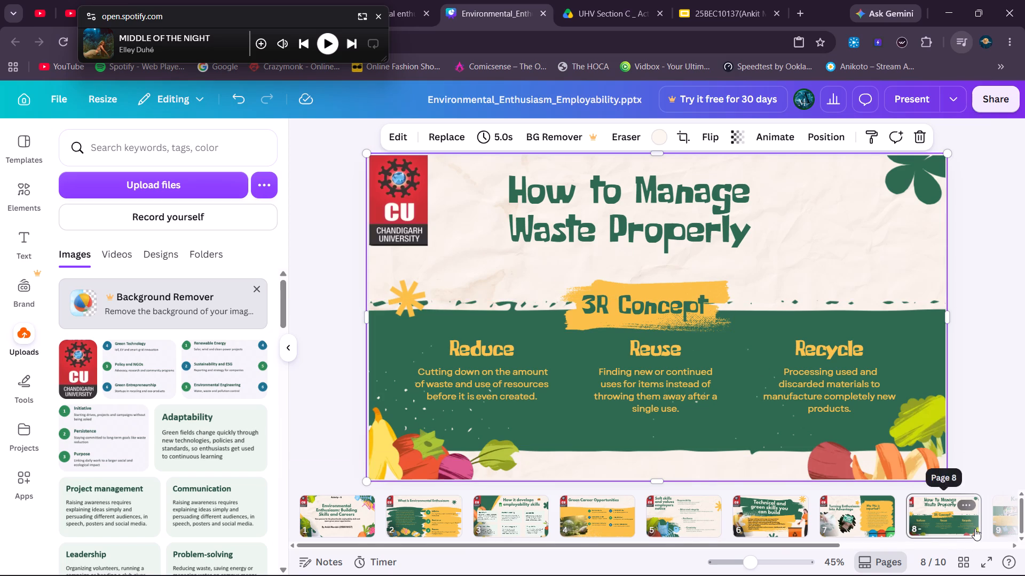
Add the uploaded Chandigarh University logo to page 9, "Key Takeaway", flush in the page's top-left corner.
scroll(973, 527, "down", 3)
left_click(920, 518)
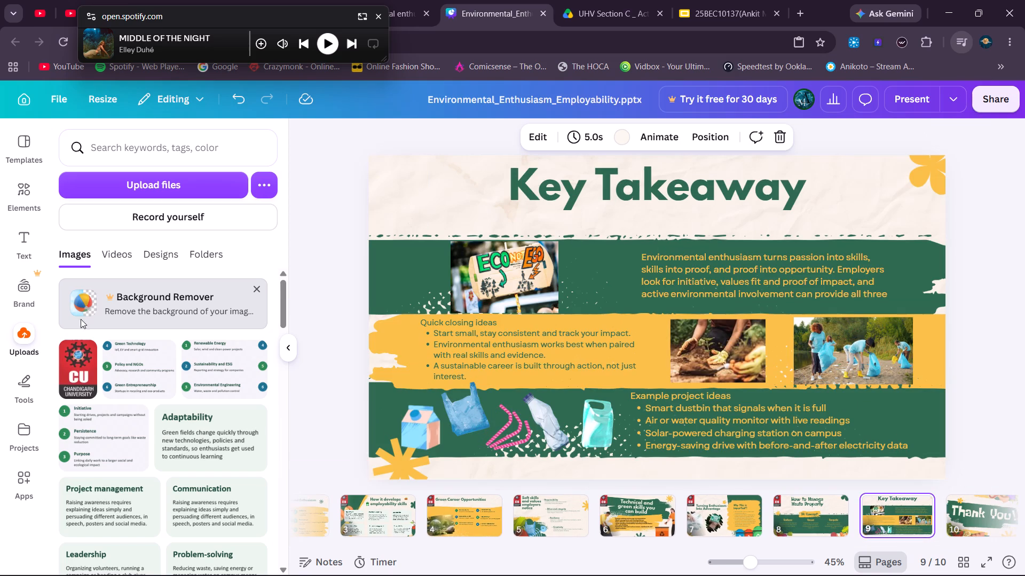
left_click(82, 374)
left_click_drag(668, 341, 608, 304)
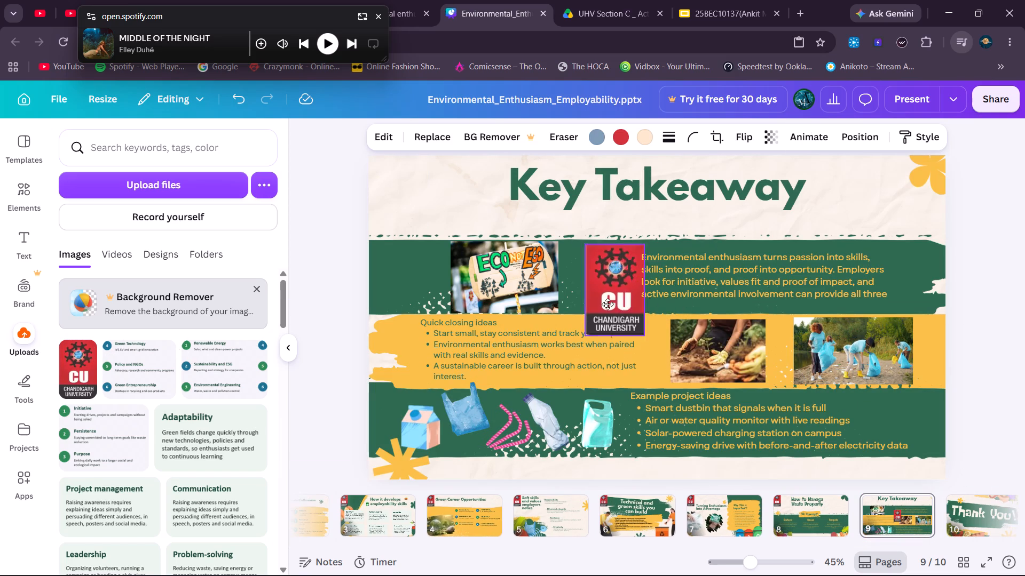
left_click_drag(608, 304, 411, 223)
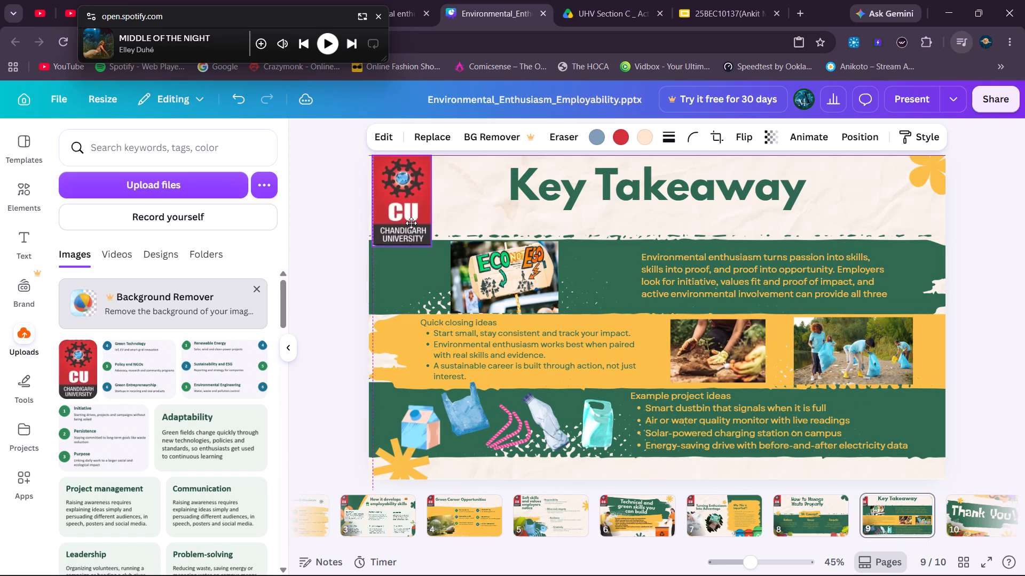
left_click_drag(411, 223, 408, 223)
left_click(517, 225)
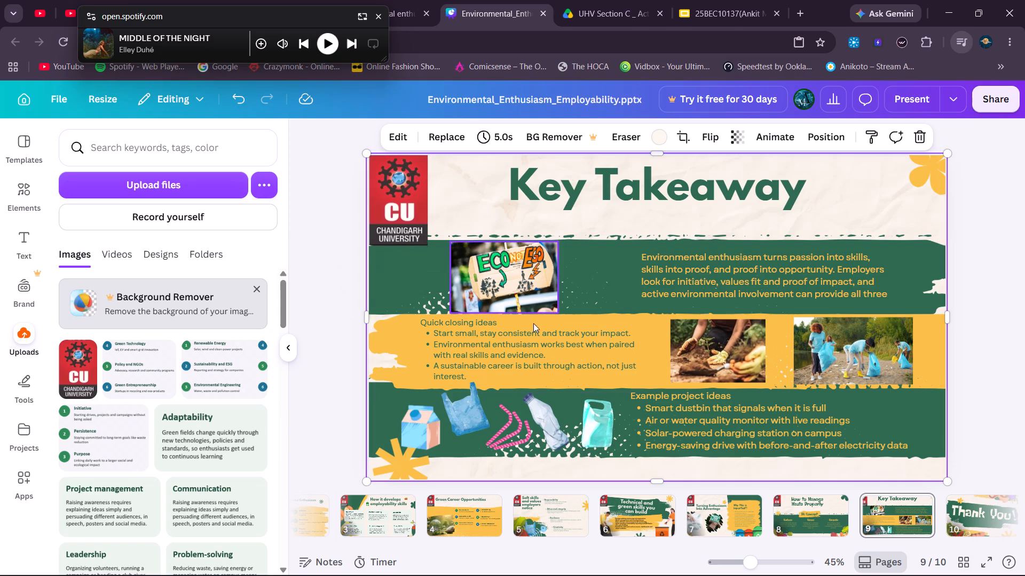
Add the uploaded Chandigarh University logo to page 10, "Thank You!", and position it in the page's top-left corner.
scroll(908, 519, "down", 2)
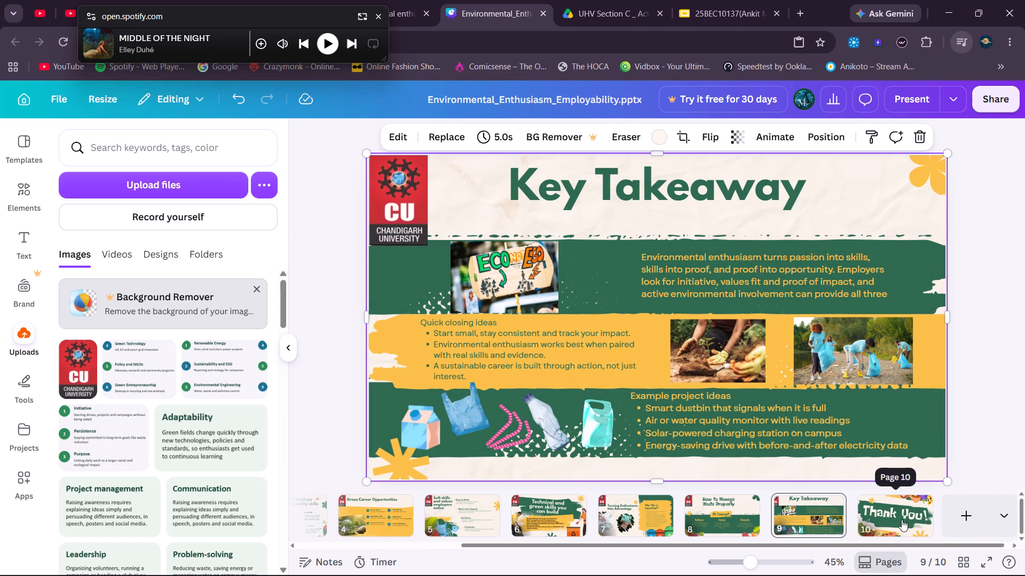
left_click(882, 519)
left_click(81, 374)
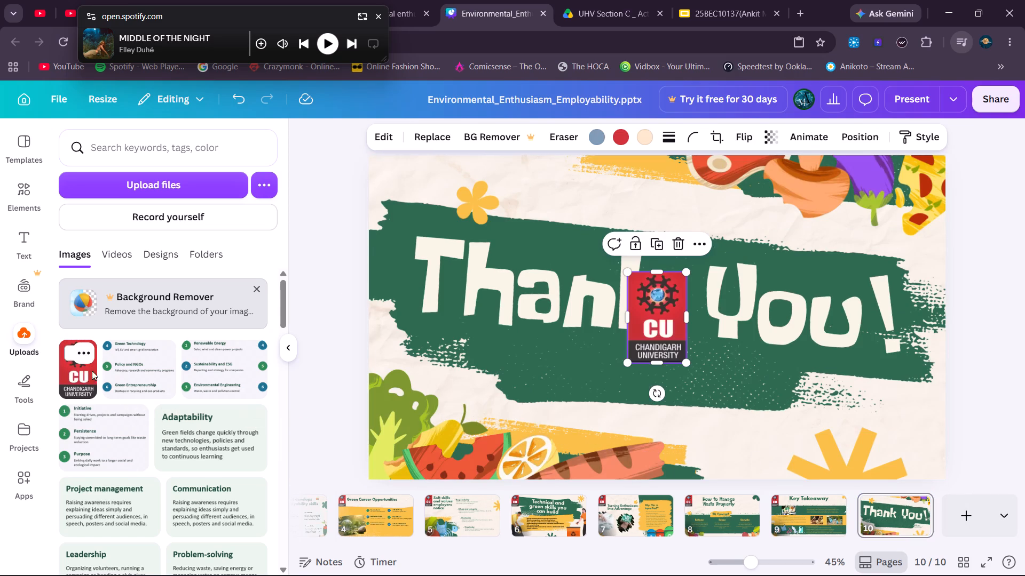
left_click_drag(651, 329, 390, 211)
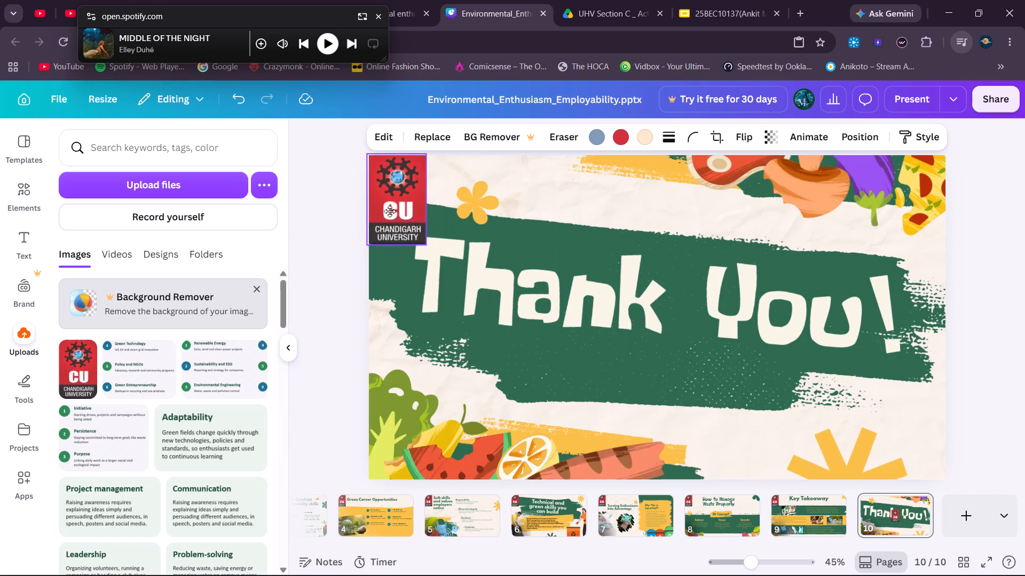
left_click_drag(390, 211, 393, 214)
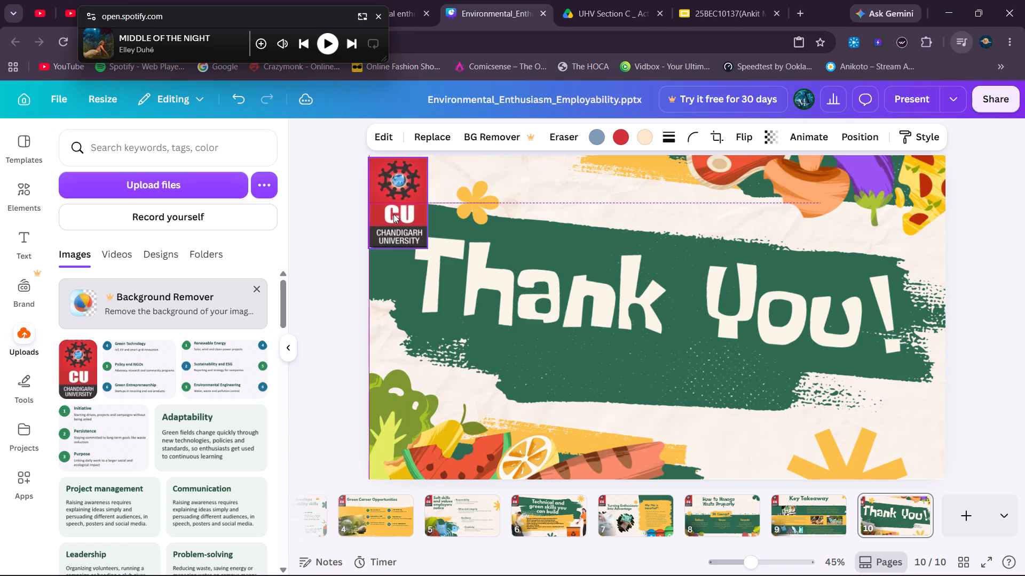
left_click(324, 201)
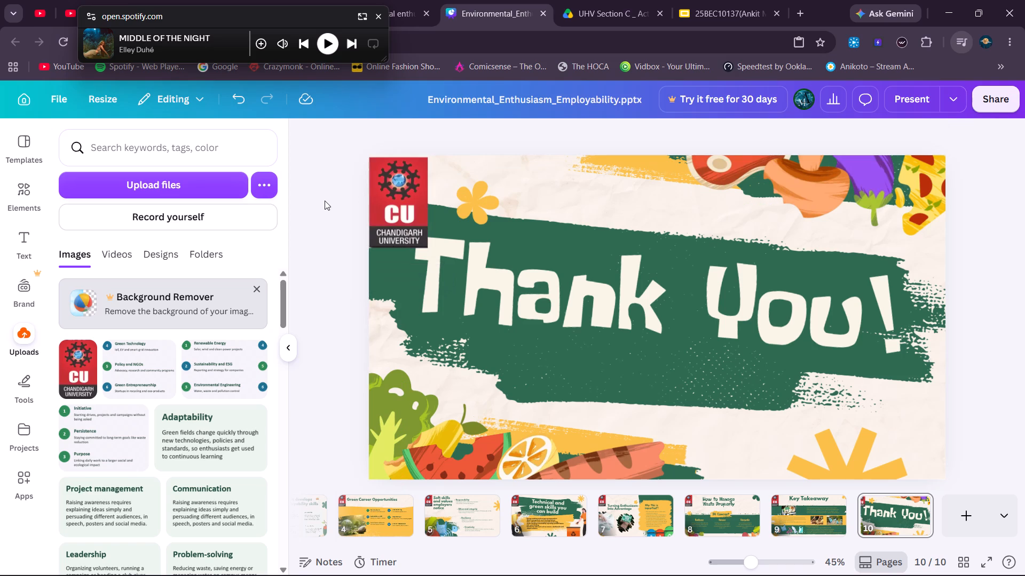
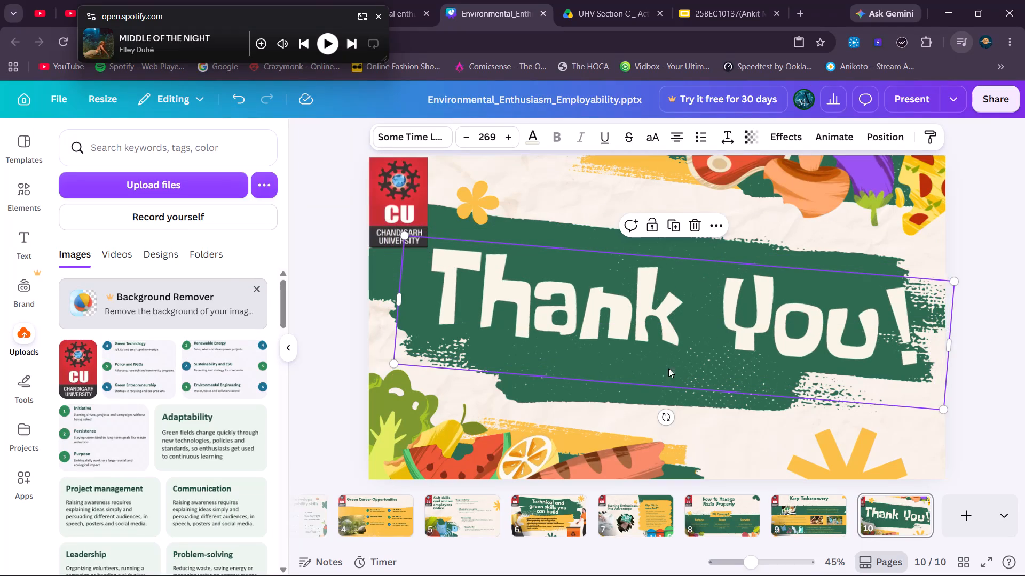
On page 10, nudge the "Thank You!" text slightly down and shift the green brush stroke behind it down and right, away from the logo.
left_click_drag(663, 331, 661, 337)
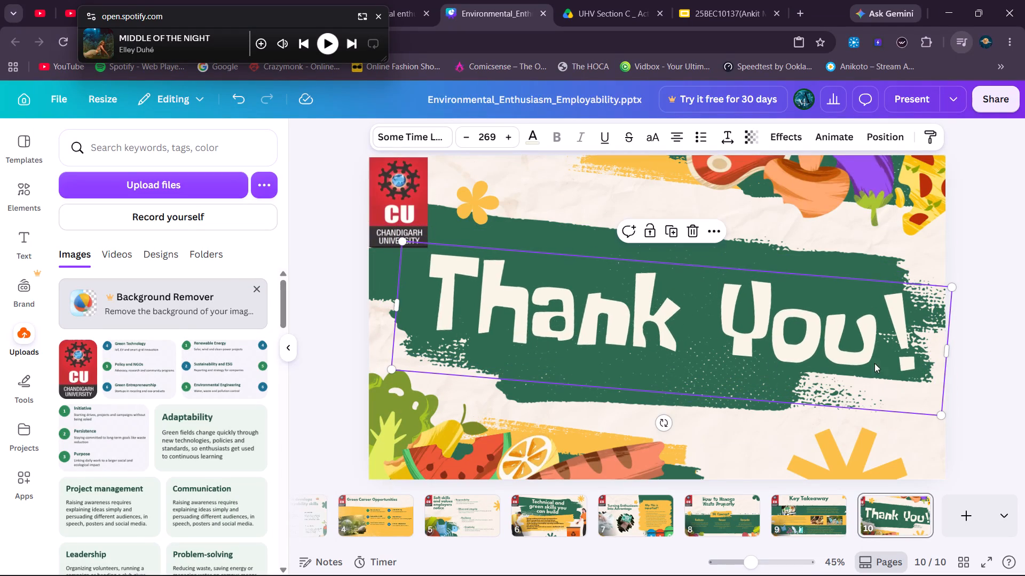
left_click(766, 391)
left_click(750, 401)
left_click_drag(750, 408, 771, 421)
left_click(686, 337)
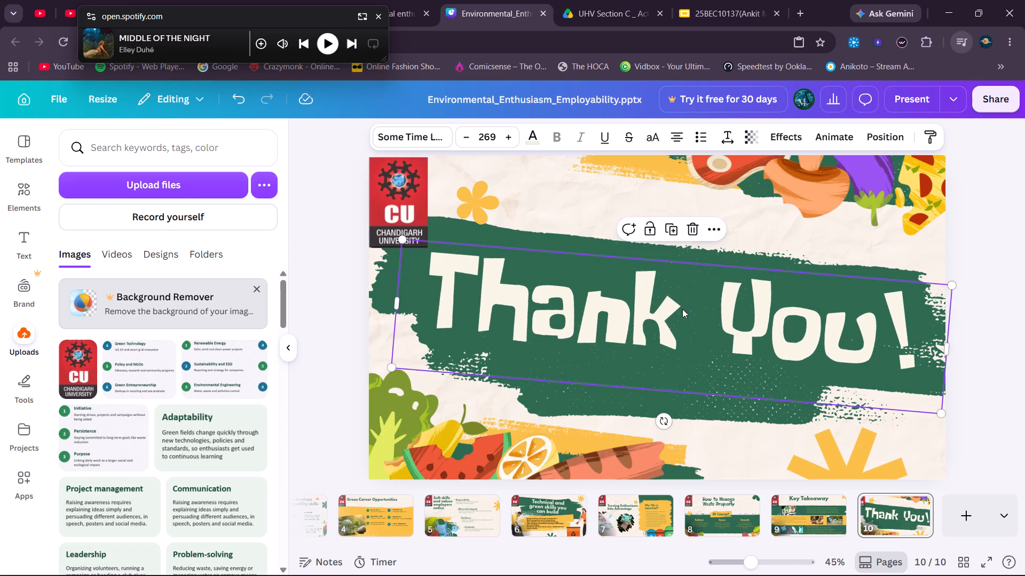
left_click(745, 204)
left_click(586, 204)
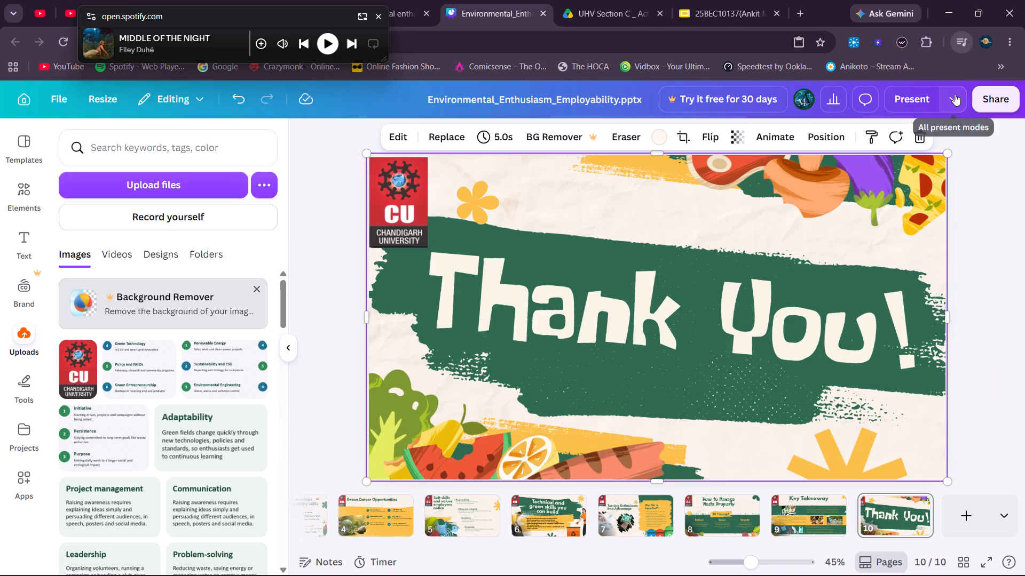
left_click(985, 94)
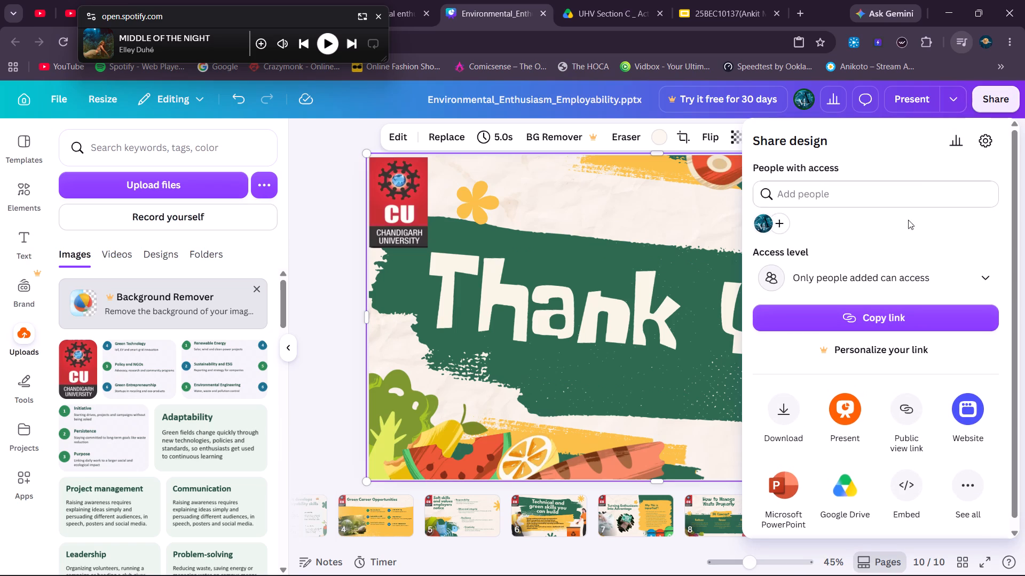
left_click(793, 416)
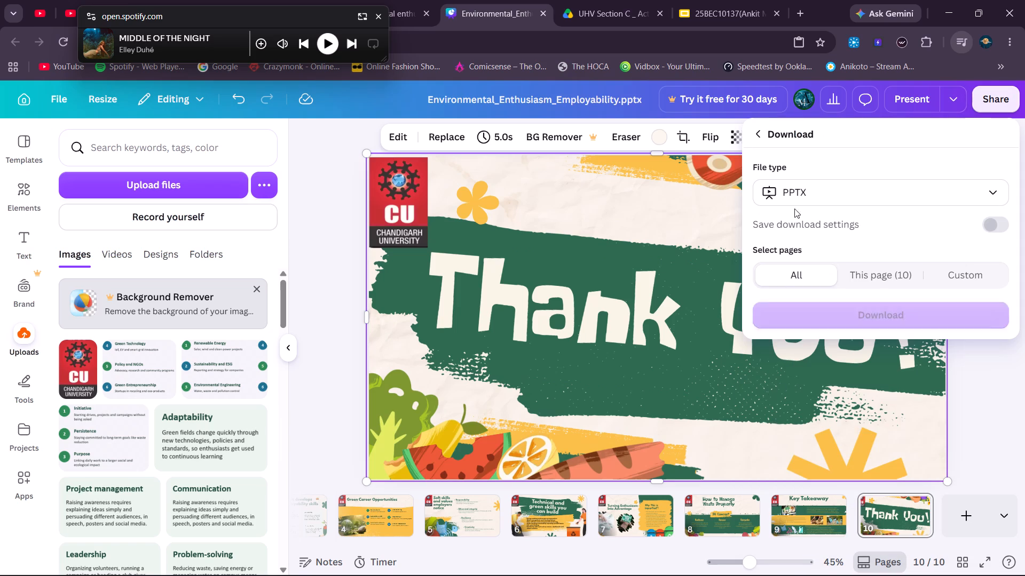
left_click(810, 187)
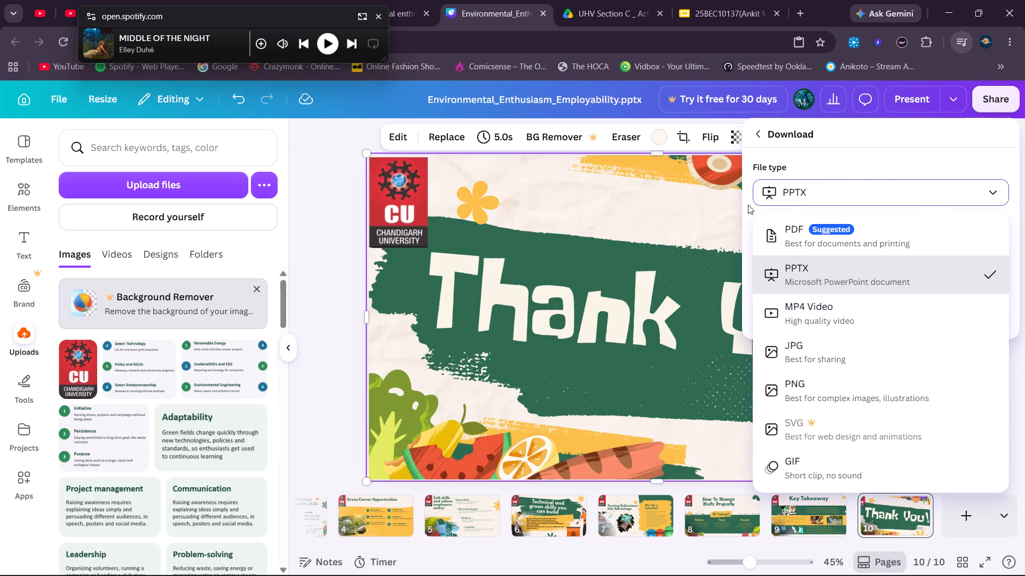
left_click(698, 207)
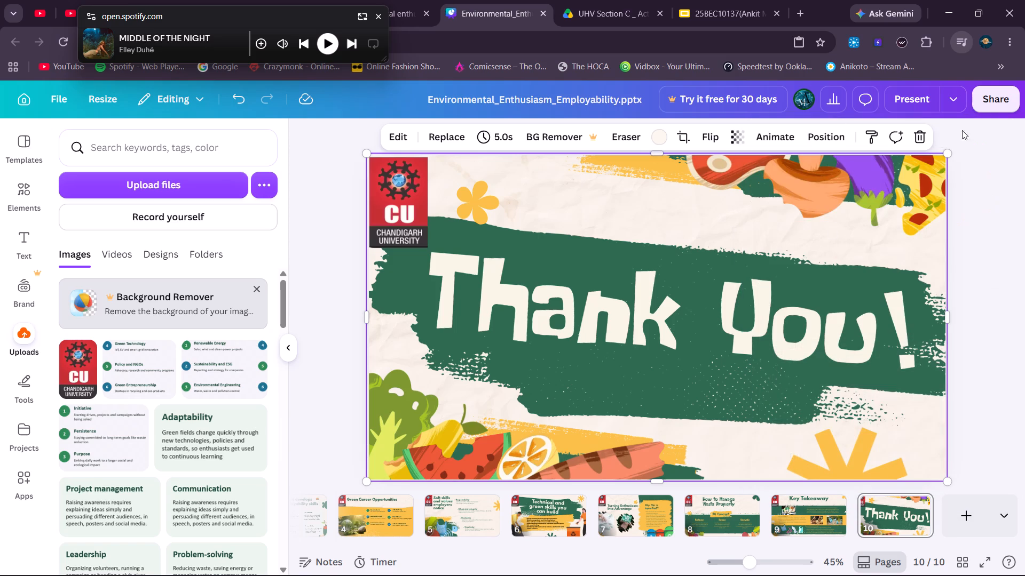
Download all pages of the presentation as a PPTX file.
left_click(977, 111)
left_click(794, 408)
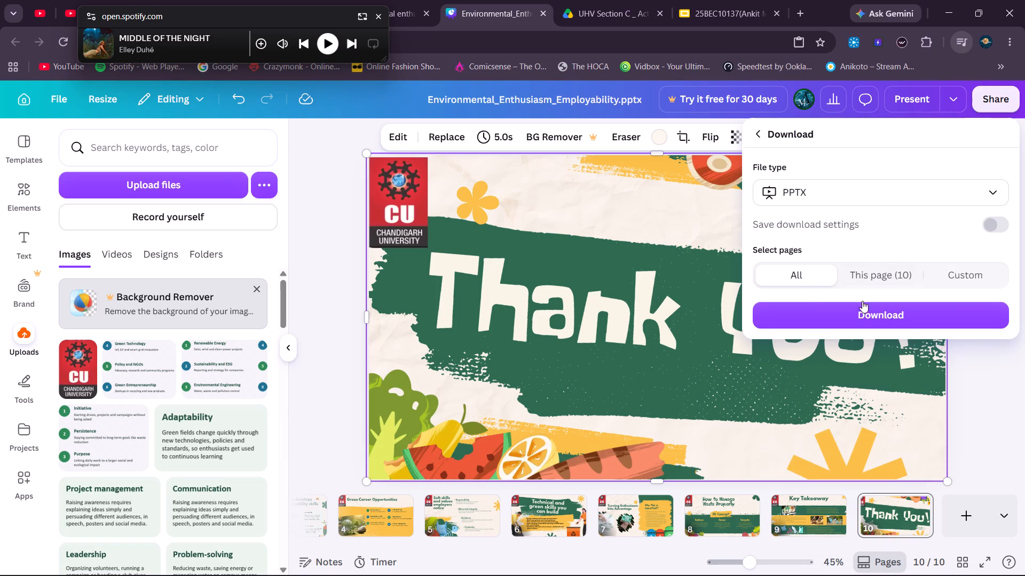
left_click(886, 318)
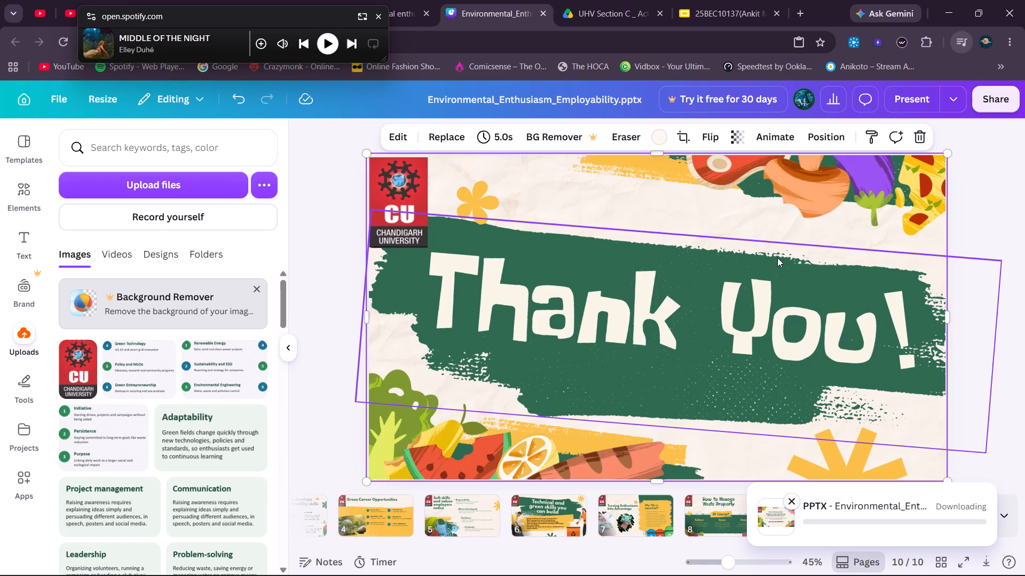